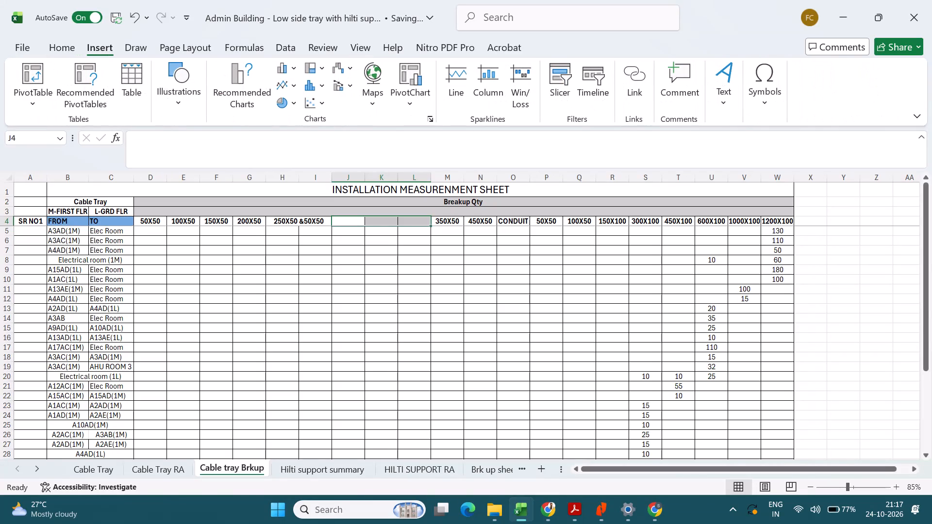
Switch to the MICRON HILTI CABLE TRAY Support workbook and save it.
{"action": "key", "text": "alt+Tab"}
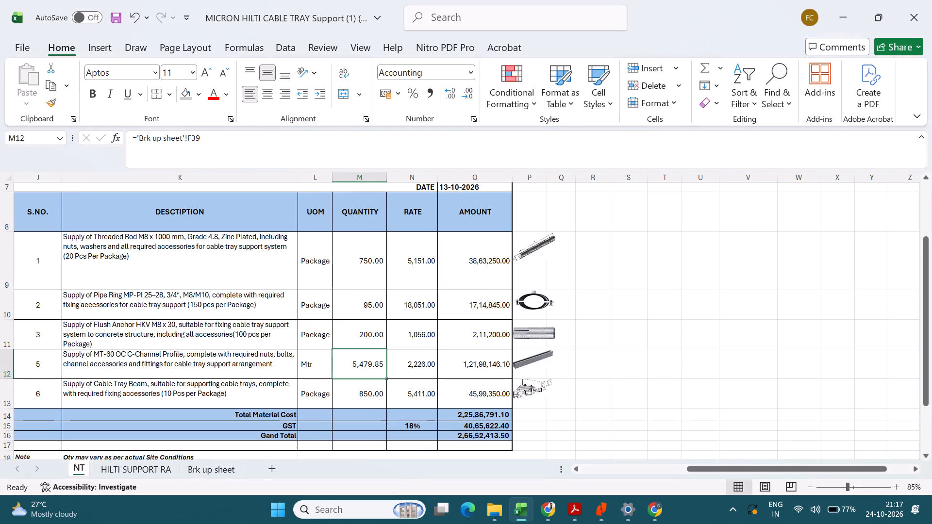
{"action": "key", "text": "alt+Tab"}
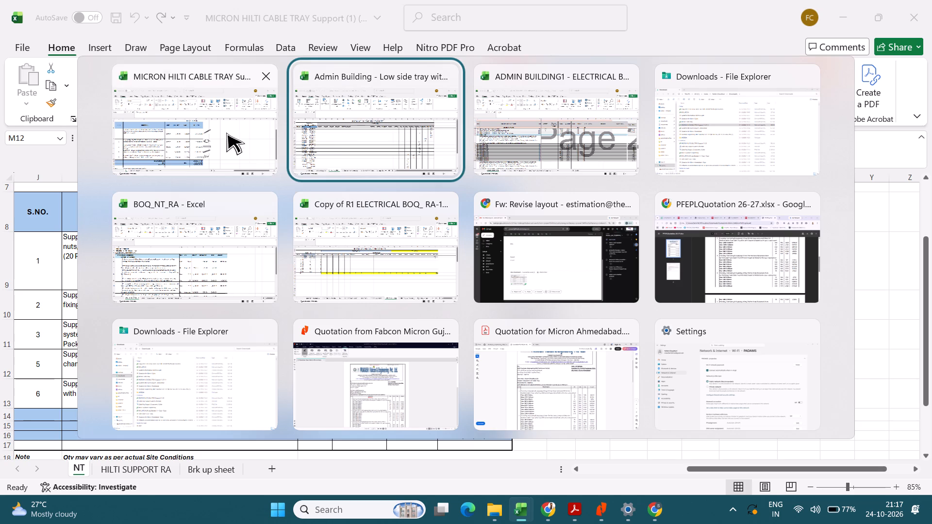
{"action": "left_click", "coordinate": [214, 132], "text": "alt"}
{"action": "left_click", "coordinate": [266, 324]}
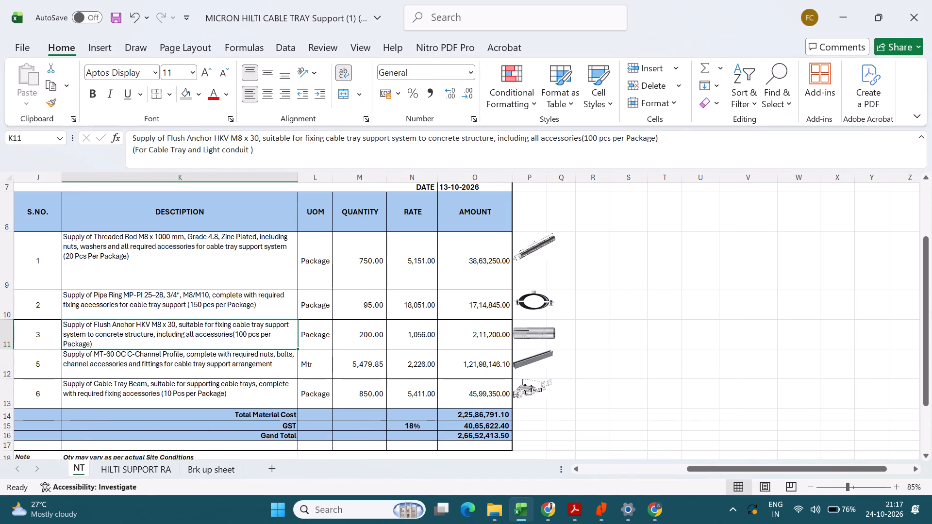
{"action": "key", "text": "ctrl+s"}
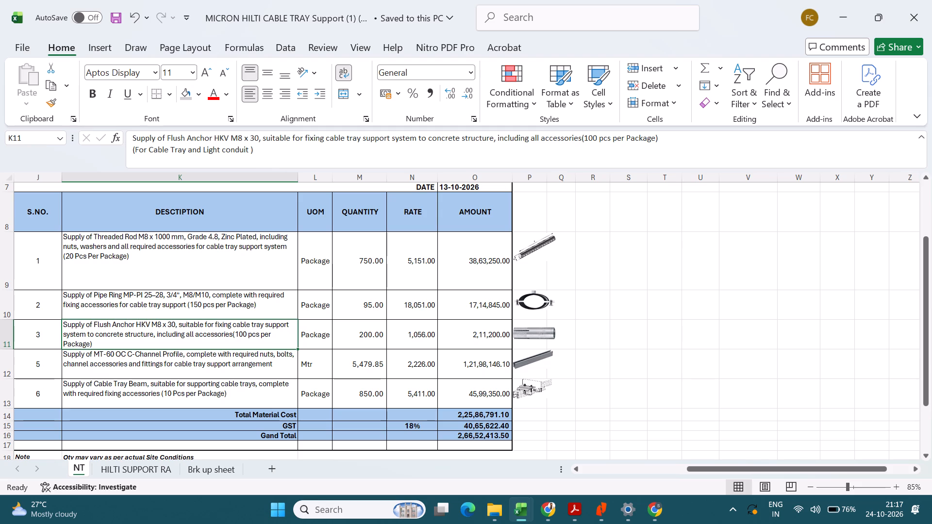
Trace the MT-60 OC C-Channel quantity on the NT sheet to its source and examine the Brk up sheet's size-wise breakdown.
{"action": "left_click", "coordinate": [362, 264]}
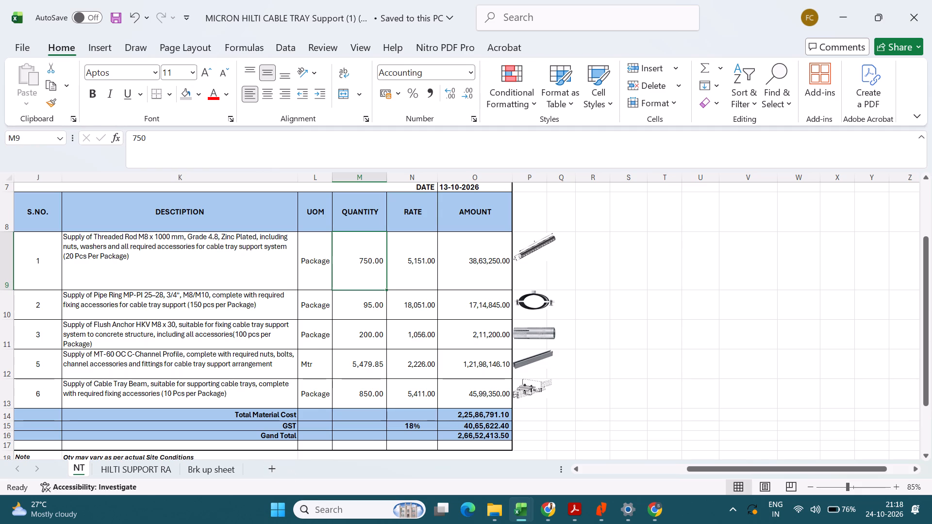
{"action": "left_click", "coordinate": [360, 370]}
{"action": "key", "text": "ctrl+bracketleft"}
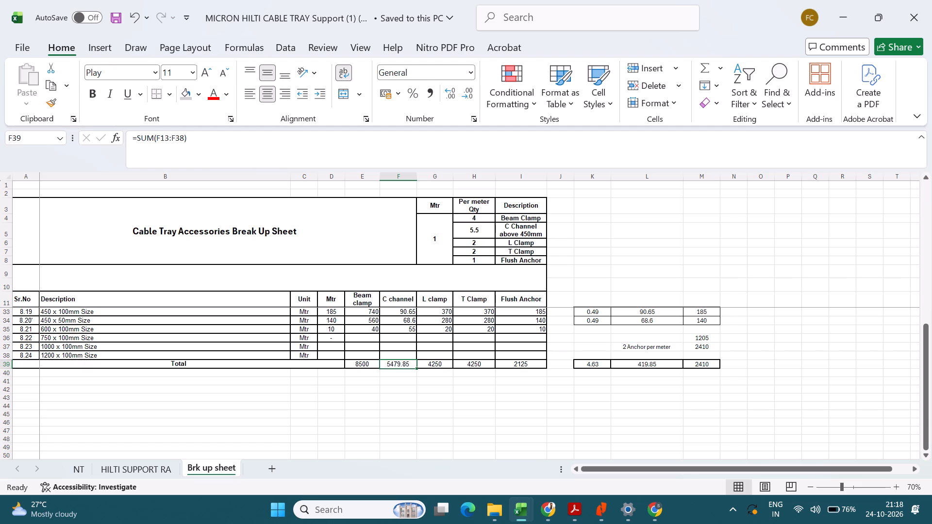
{"action": "scroll", "coordinate": [243, 405], "scroll_direction": "up", "scroll_amount": 3}
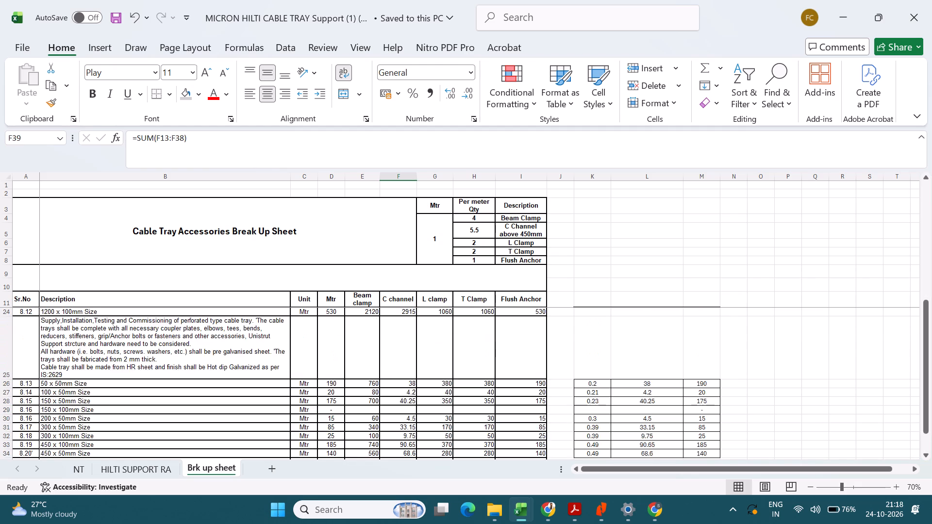
{"action": "scroll", "coordinate": [246, 387], "scroll_direction": "up", "scroll_amount": 1}
{"action": "scroll", "coordinate": [246, 387], "scroll_direction": "down", "scroll_amount": 2}
{"action": "scroll", "coordinate": [246, 387], "scroll_direction": "up", "scroll_amount": 9}
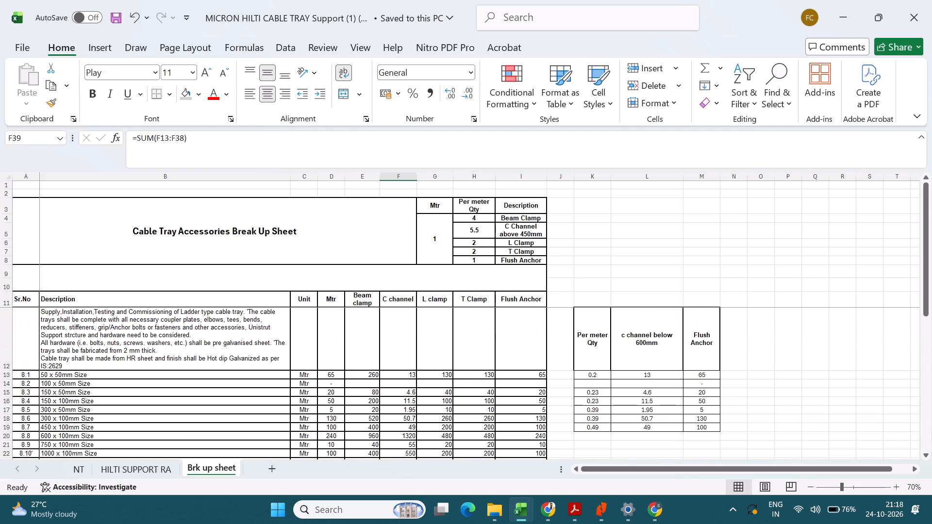
{"action": "scroll", "coordinate": [246, 387], "scroll_direction": "down", "scroll_amount": 1}
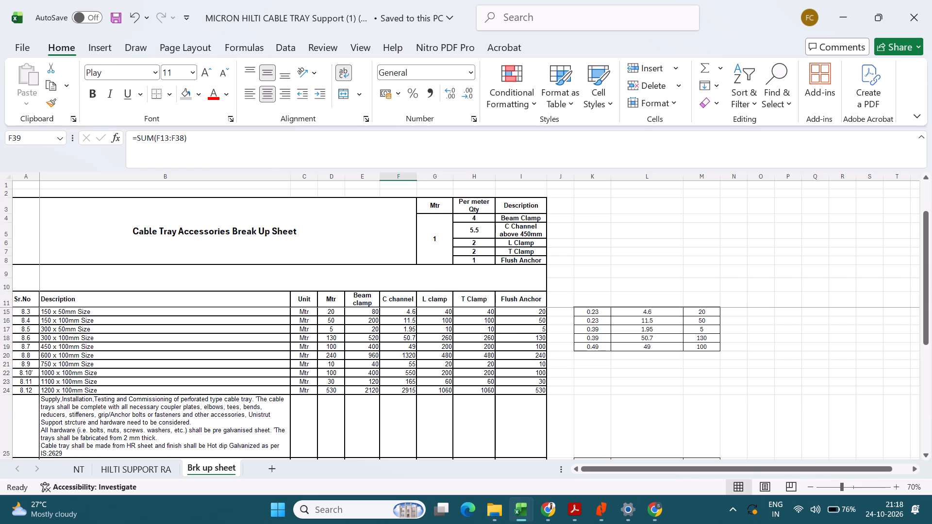
{"action": "scroll", "coordinate": [322, 383], "scroll_direction": "up", "scroll_amount": 1}
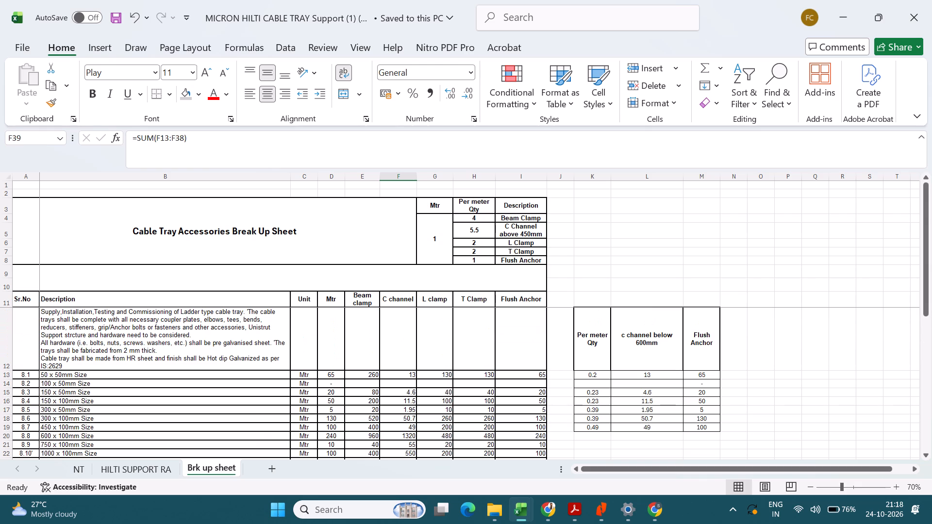
{"action": "scroll", "coordinate": [322, 383], "scroll_direction": "down", "scroll_amount": 6}
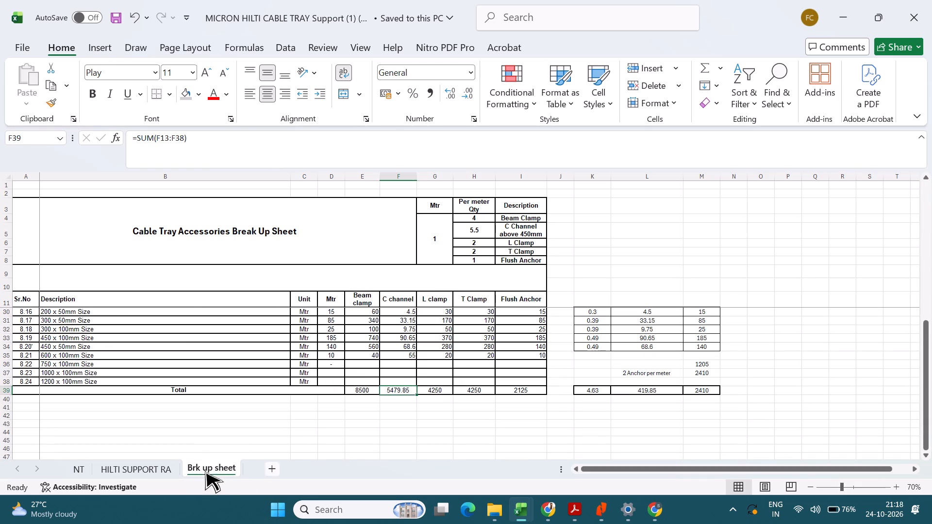
{"action": "left_click", "coordinate": [133, 471]}
{"action": "left_click", "coordinate": [79, 473]}
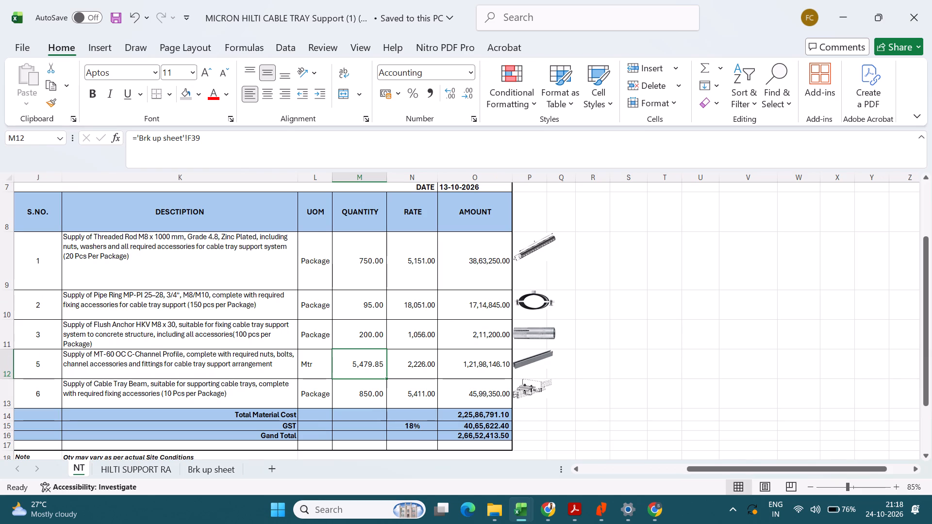
Check the threaded rod quantity on the NT sheet against the summed Mtr column D12:D38 of the Brk up sheet.
{"action": "left_click", "coordinate": [374, 272]}
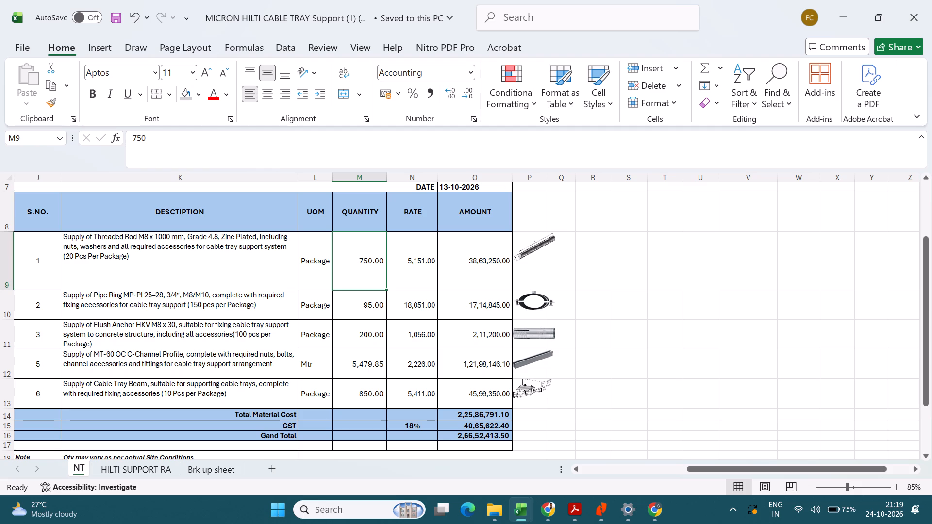
{"action": "left_click", "coordinate": [164, 476]}
{"action": "left_click", "coordinate": [201, 472]}
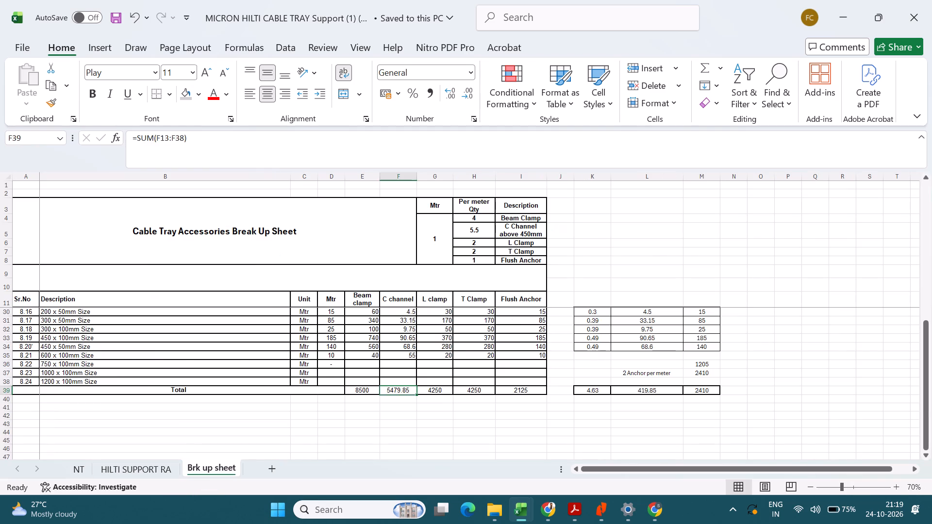
{"action": "scroll", "coordinate": [298, 376], "scroll_direction": "up", "scroll_amount": 9}
{"action": "left_click_drag", "start_coordinate": [329, 360], "coordinate": [341, 520]}
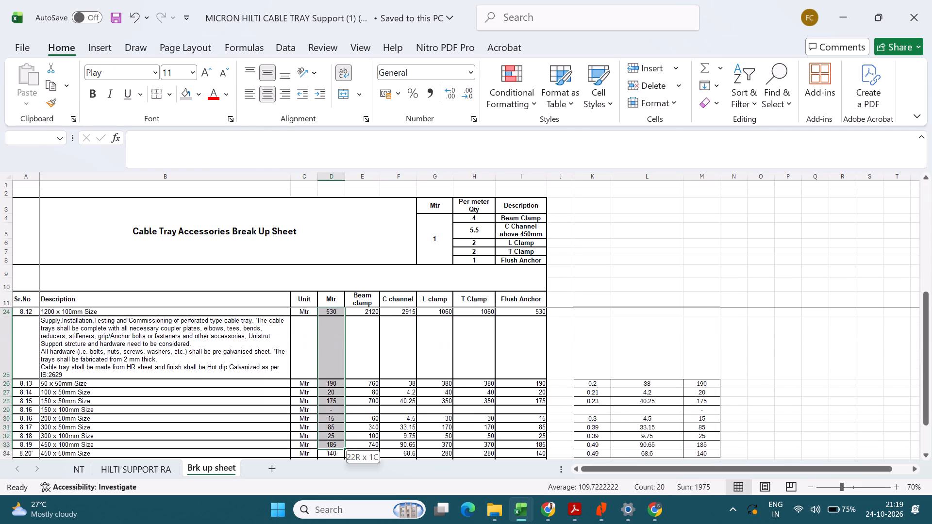
{"action": "left_click_drag", "start_coordinate": [341, 520], "coordinate": [330, 414]}
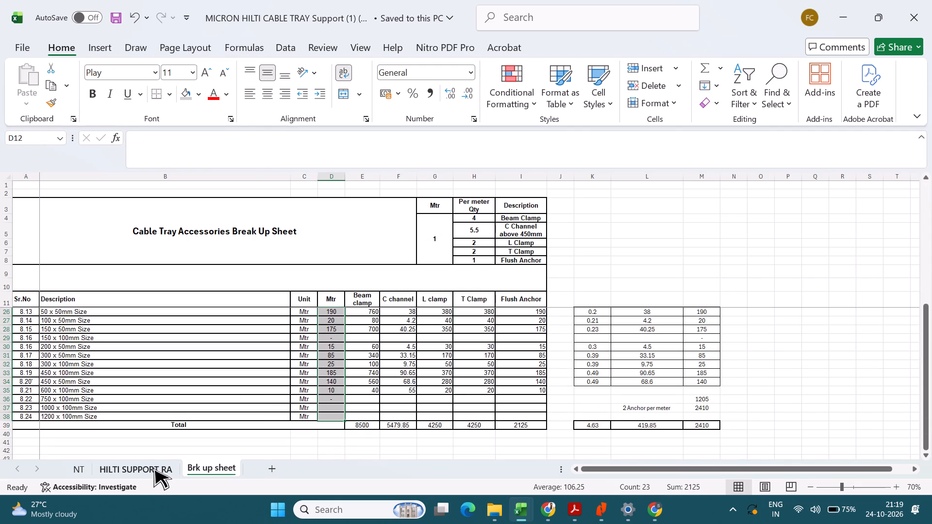
{"action": "left_click", "coordinate": [70, 465]}
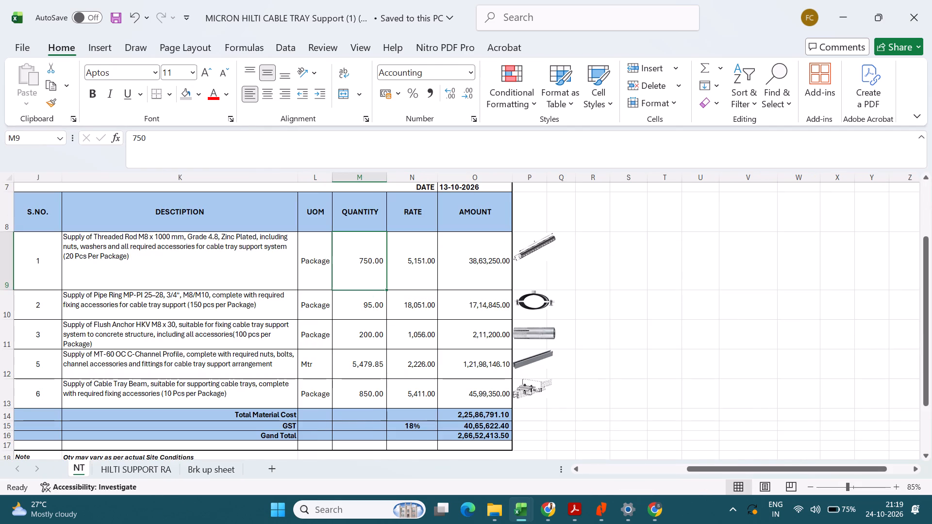
Enlarge the threaded rod picture beside item 1 in width and height so it fills more of row 9.
{"action": "left_click", "coordinate": [628, 260]}
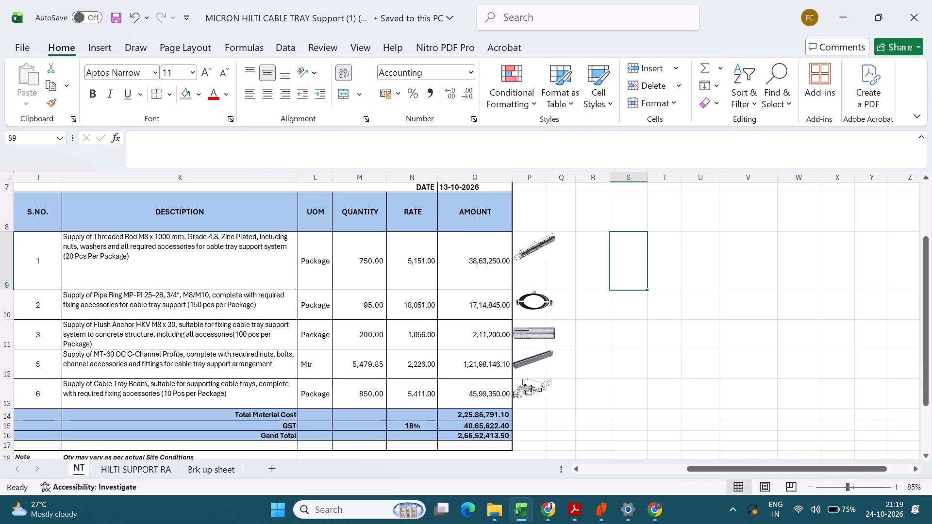
{"action": "left_click", "coordinate": [258, 272]}
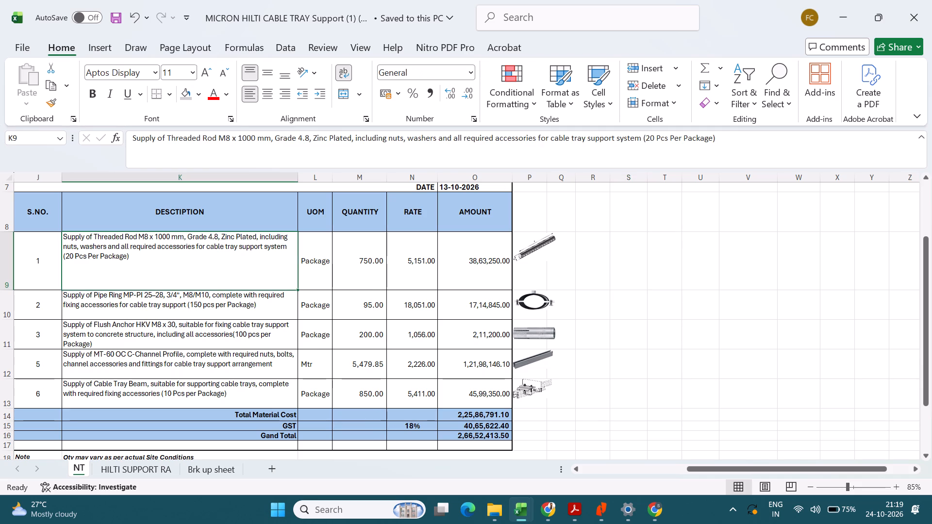
{"action": "left_click", "coordinate": [522, 248]}
{"action": "left_click_drag", "start_coordinate": [557, 246], "coordinate": [583, 246]}
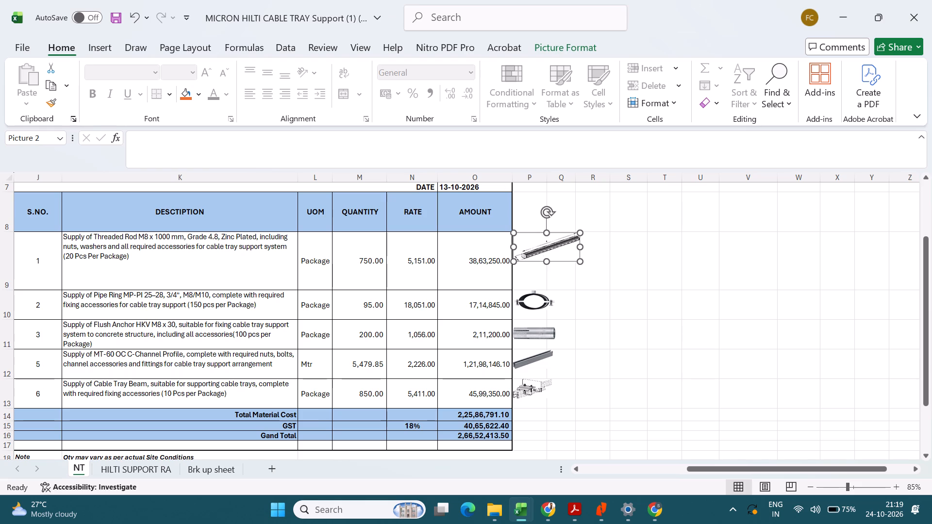
{"action": "left_click_drag", "start_coordinate": [549, 262], "coordinate": [549, 280]}
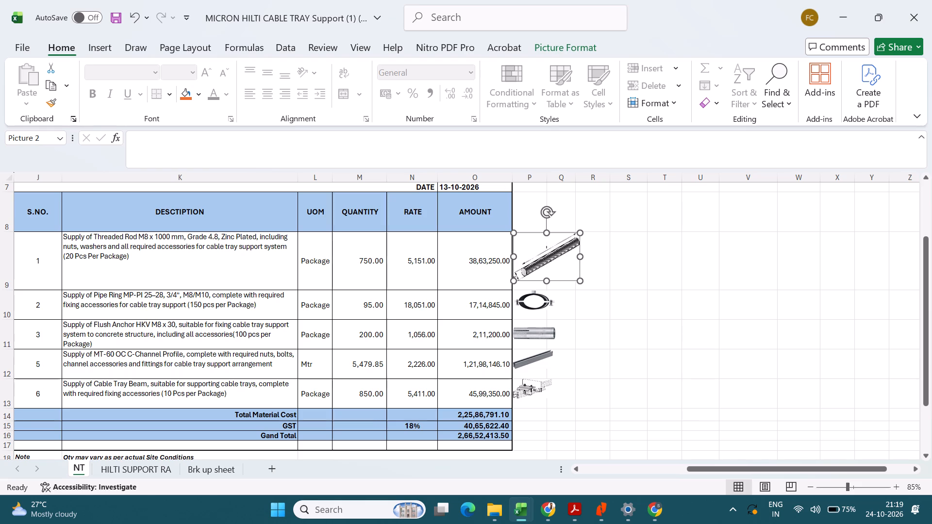
Replace "cable tray" with "conduit" in the Pipe Ring MP-PI description so it reads "fixing accessories for conduit support".
{"action": "scroll", "coordinate": [586, 281], "scroll_direction": "up", "scroll_amount": 1}
{"action": "scroll", "coordinate": [482, 343], "scroll_direction": "up", "scroll_amount": 1, "text": "ctrl"}
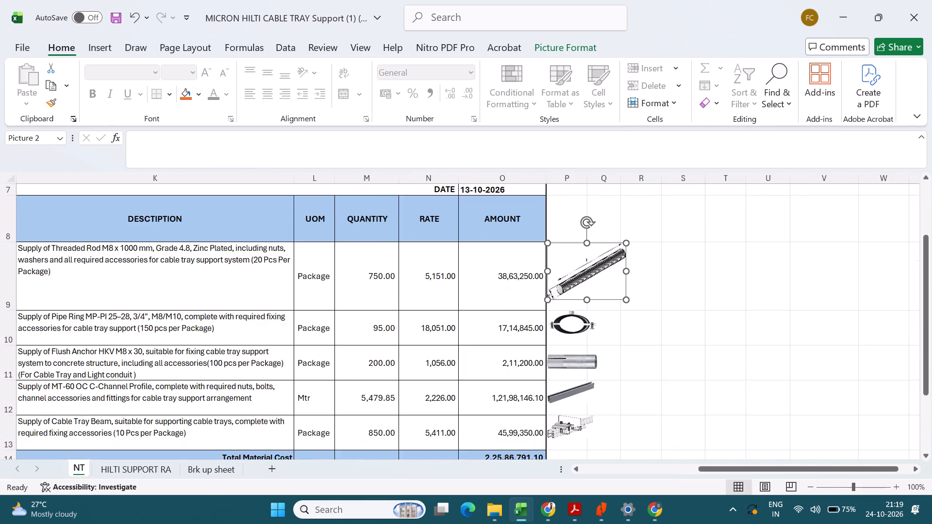
{"action": "scroll", "coordinate": [482, 343], "scroll_direction": "up", "scroll_amount": 1, "text": "ctrl"}
{"action": "middle_click_drag", "start_coordinate": [484, 342], "coordinate": [258, 339]}
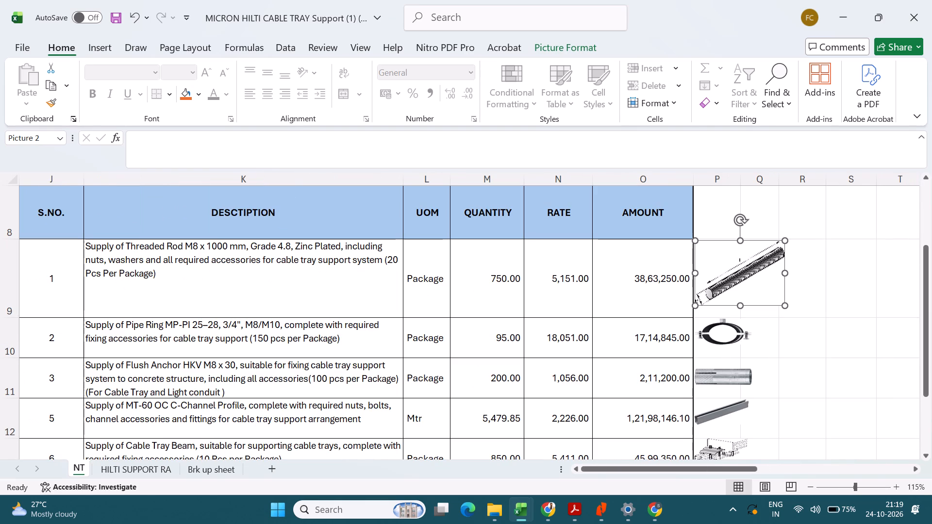
{"action": "left_click", "coordinate": [378, 286]}
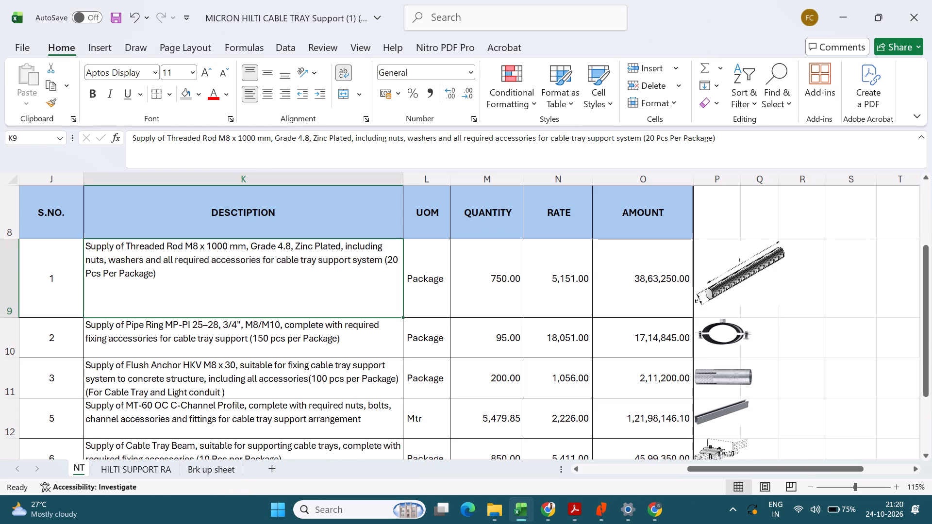
{"action": "left_click", "coordinate": [705, 335]}
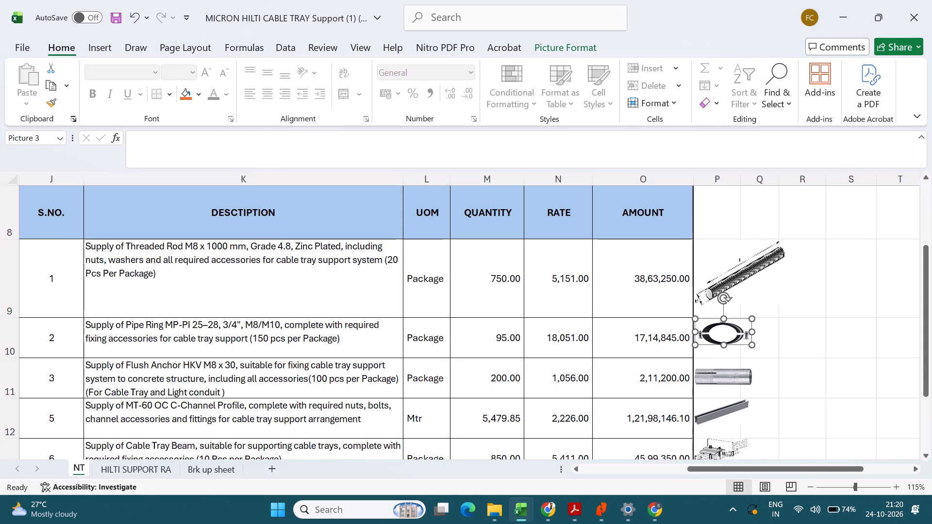
{"action": "left_click", "coordinate": [639, 357]}
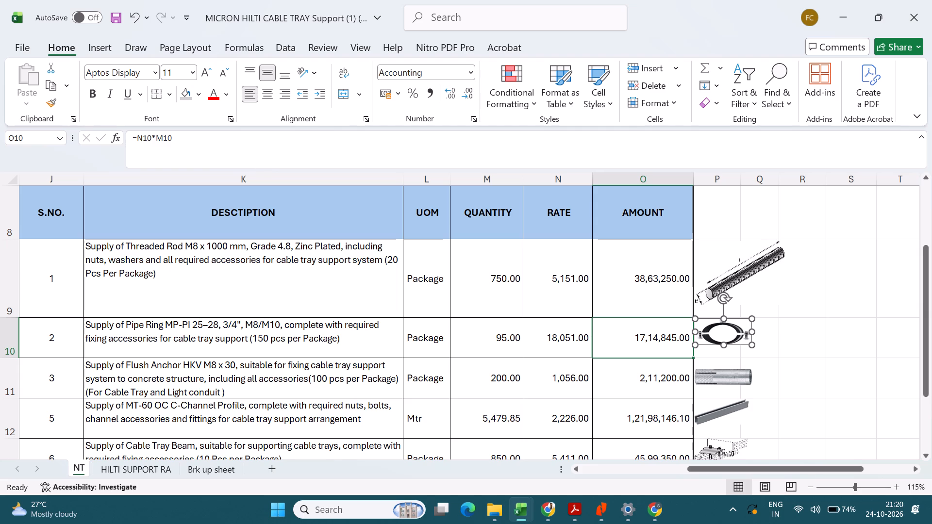
{"action": "double_click", "coordinate": [292, 342]}
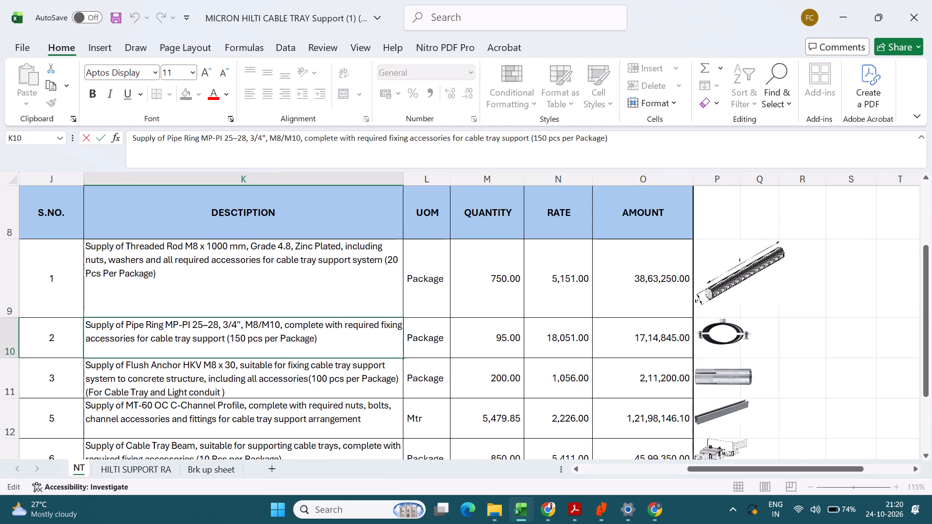
{"action": "left_click", "coordinate": [317, 378]}
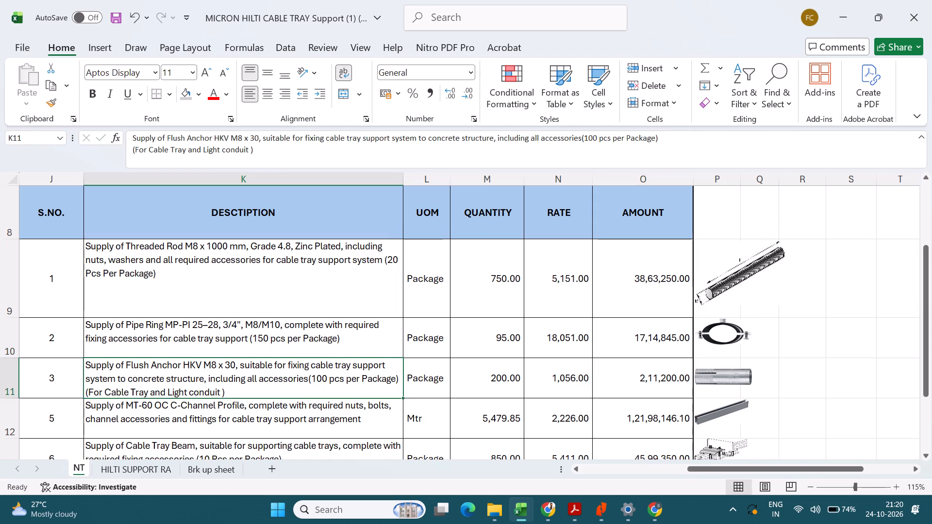
{"action": "double_click", "coordinate": [240, 345]}
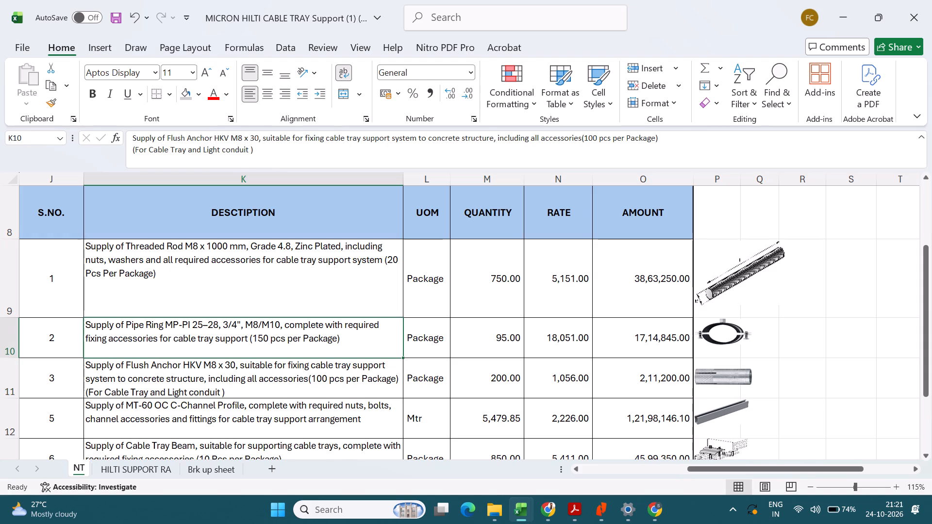
{"action": "left_click_drag", "start_coordinate": [150, 341], "coordinate": [190, 341]}
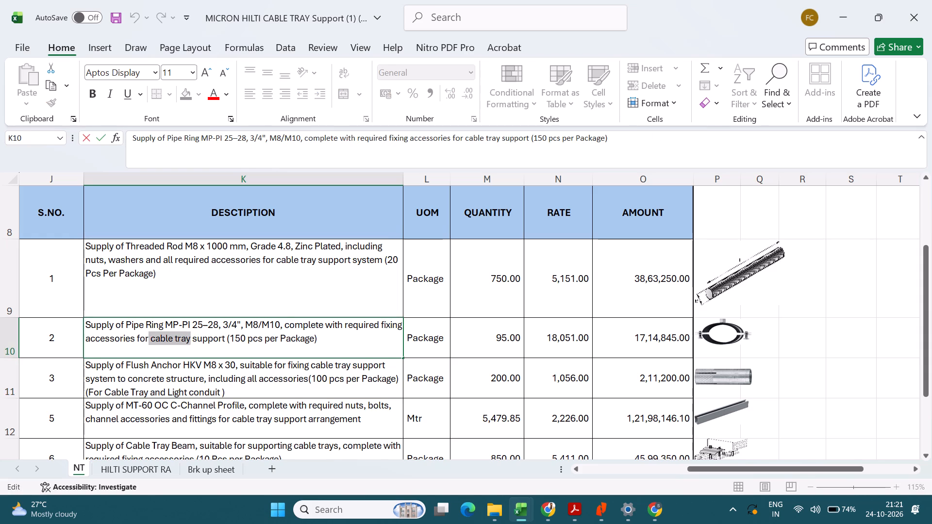
{"action": "left_click_drag", "start_coordinate": [190, 341], "coordinate": [190, 341]}
{"action": "type", "text": "conduit"}
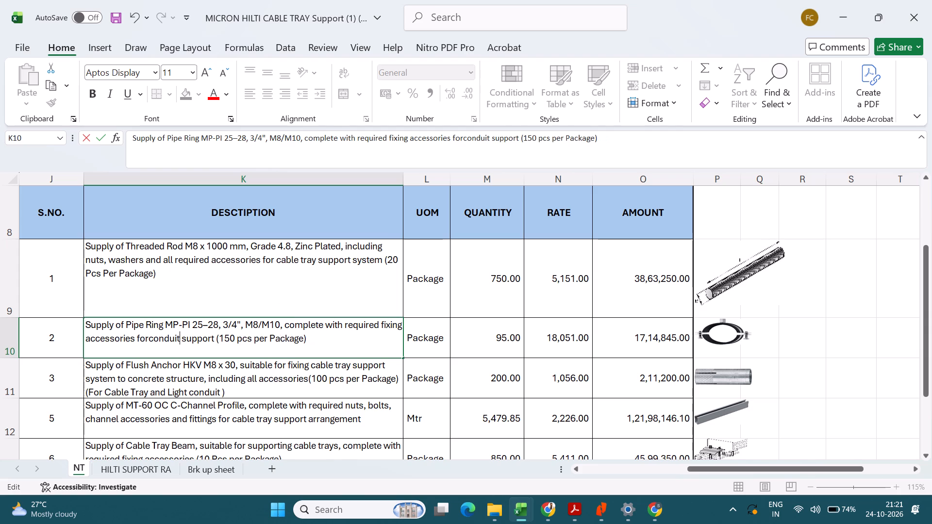
{"action": "key", "text": "Left"}
{"action": "key", "text": "Left"}
{"action": "key", "text": "Left"}
{"action": "key", "text": "Left"}
{"action": "key", "text": "Left"}
{"action": "key", "text": "Left"}
{"action": "key", "text": "Left"}
{"action": "key", "text": "Left"}
{"action": "key", "text": "Left"}
{"action": "key", "text": "Right"}
{"action": "key", "text": "Right"}
{"action": "key", "text": "space"}
{"action": "key", "text": "Return"}
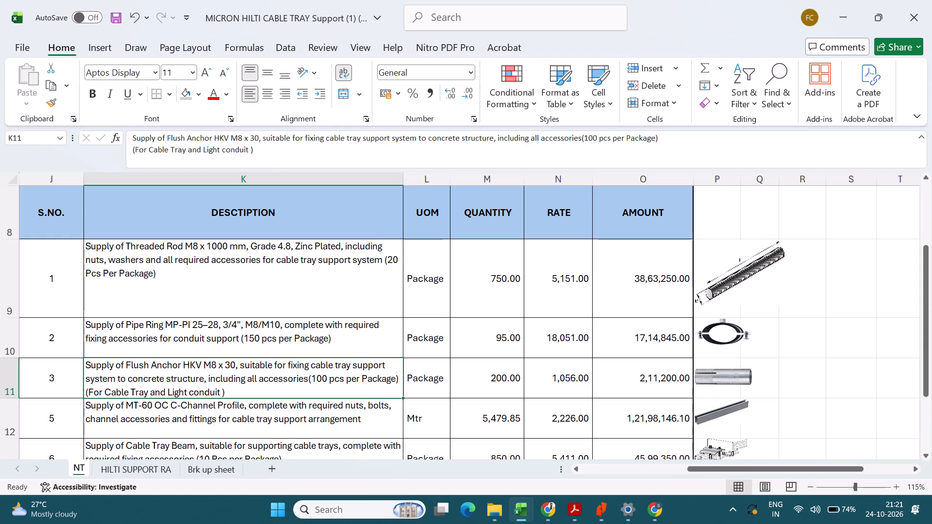
Add an extra space after "cable tray support" in the Flush Anchor HKV M8 x 30 description in K11.
{"action": "scroll", "coordinate": [237, 358], "scroll_direction": "down", "scroll_amount": 1}
{"action": "scroll", "coordinate": [213, 359], "scroll_direction": "up", "scroll_amount": 1}
{"action": "double_click", "coordinate": [396, 364]}
{"action": "key", "text": "space"}
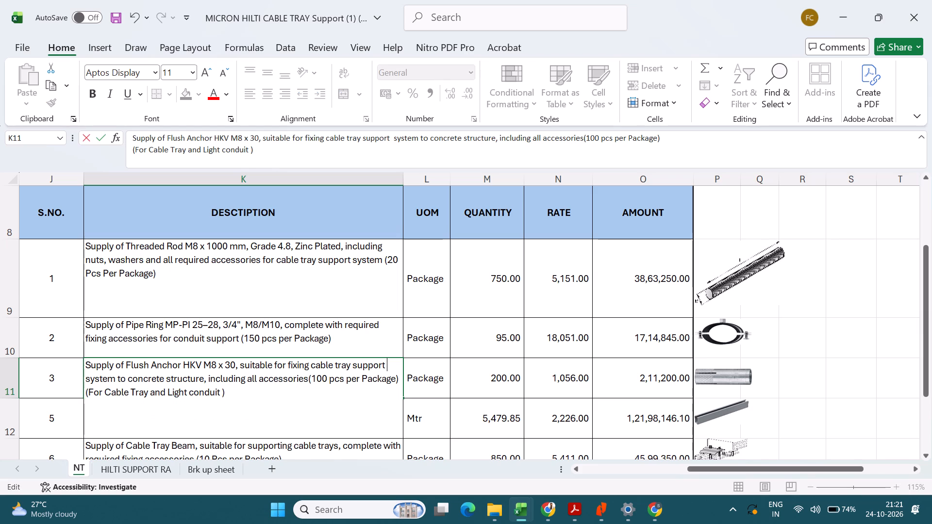
{"action": "left_click", "coordinate": [599, 308]}
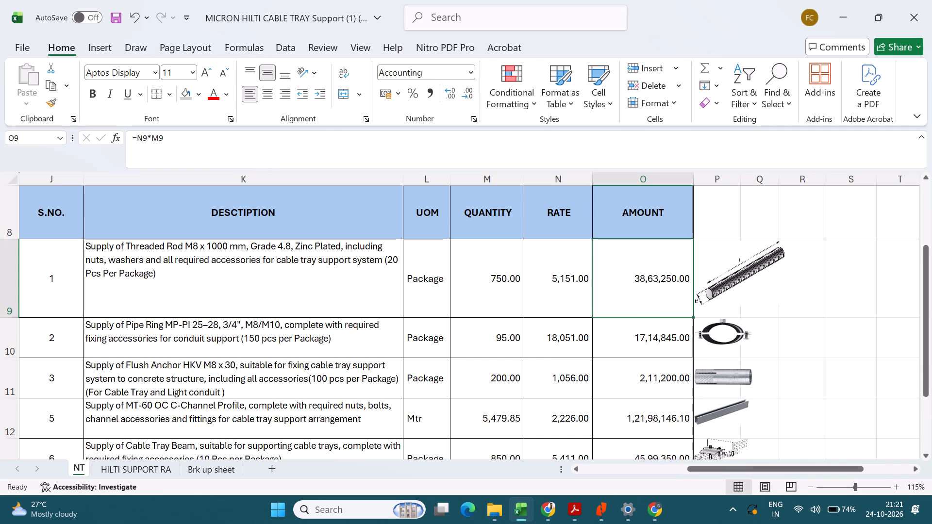
Review the remaining NT items and compare the Flush Anchor quantity in M11 with the Flush Anchor data on the Brk up sheet.
{"action": "scroll", "coordinate": [328, 383], "scroll_direction": "down", "scroll_amount": 1}
{"action": "left_click", "coordinate": [331, 244]}
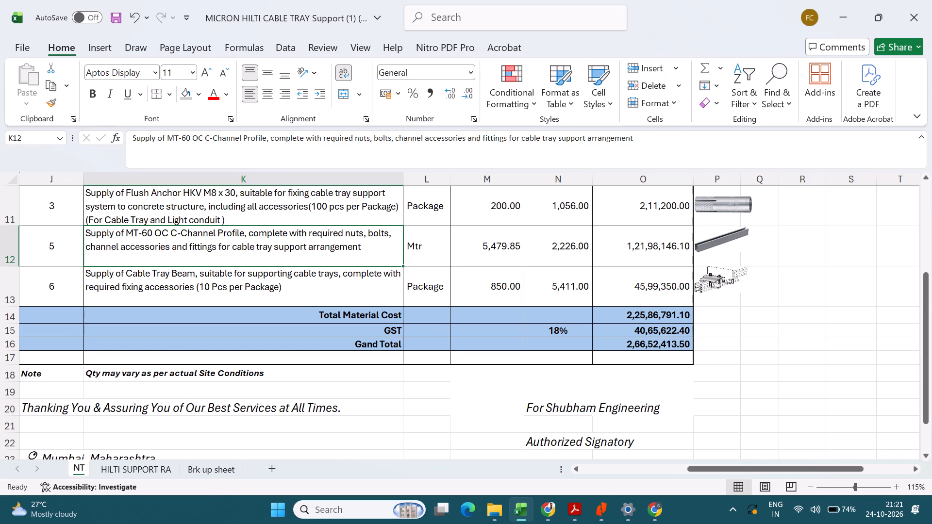
{"action": "scroll", "coordinate": [316, 371], "scroll_direction": "up", "scroll_amount": 1}
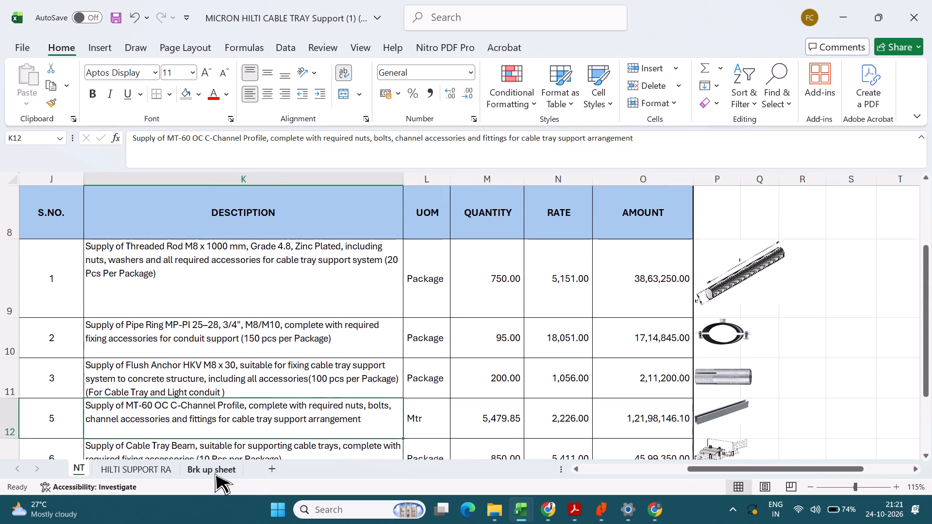
{"action": "left_click", "coordinate": [480, 375]}
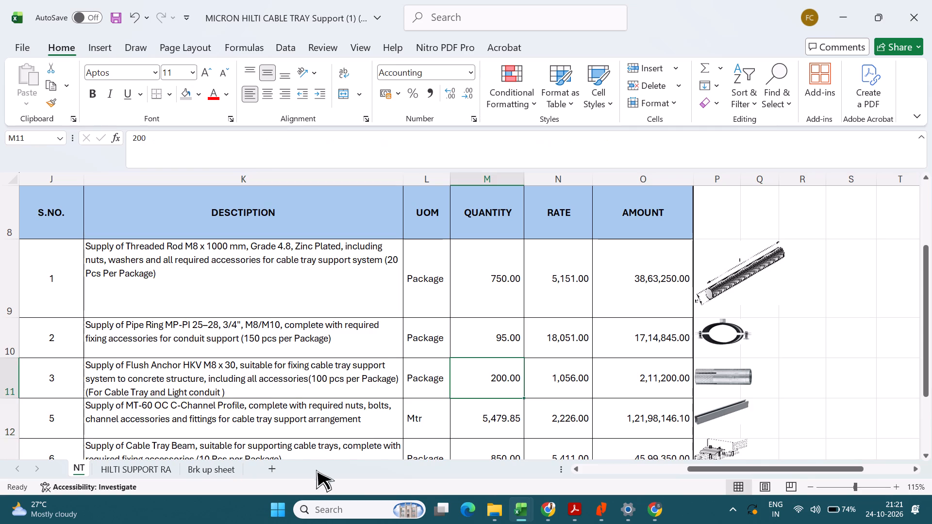
{"action": "left_click", "coordinate": [227, 470]}
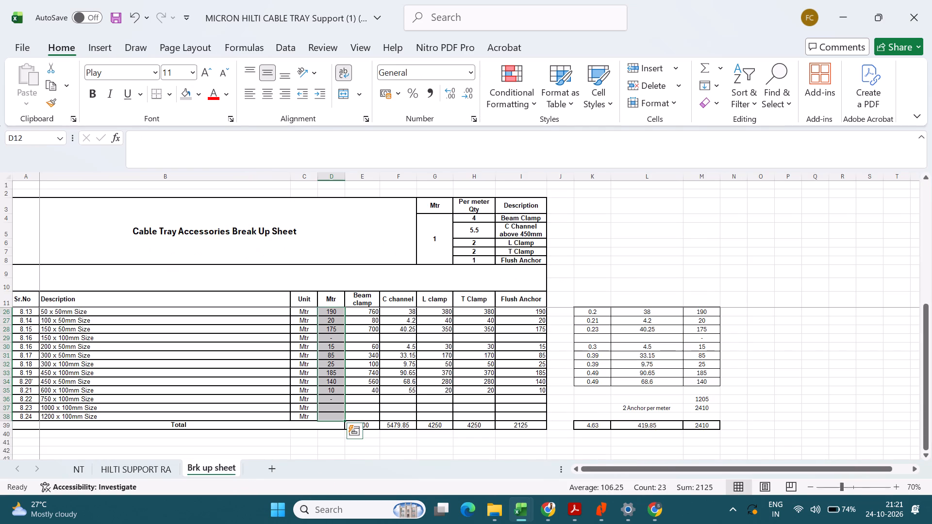
{"action": "left_click", "coordinate": [518, 261]}
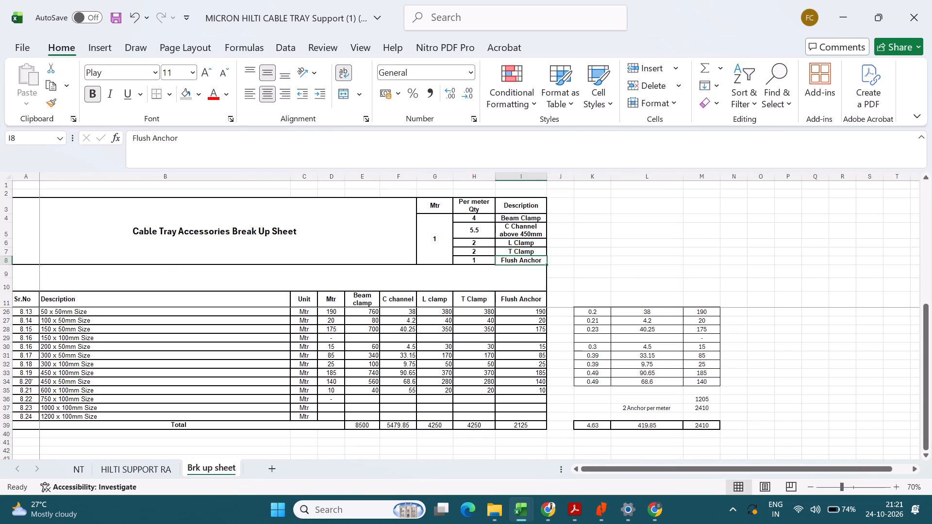
{"action": "left_click", "coordinate": [81, 472]}
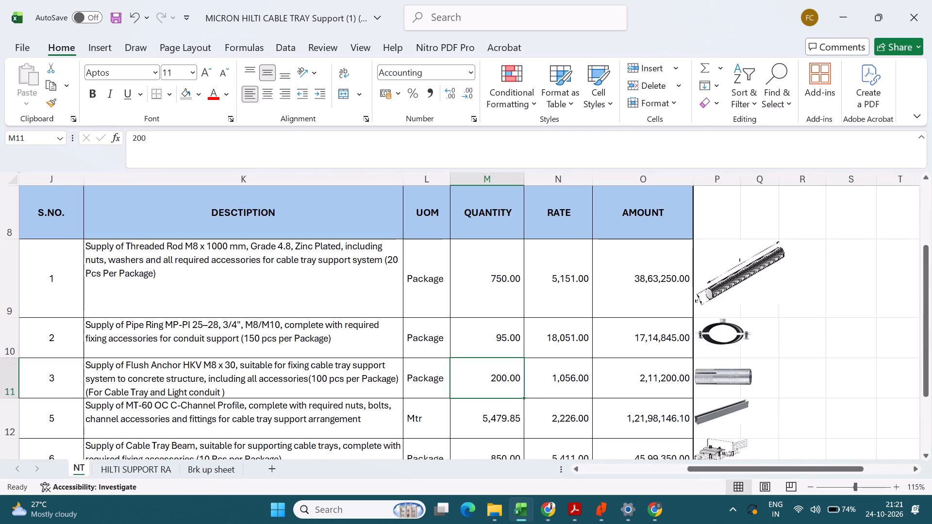
Calculate the total number of Flush Anchor pieces in R11 beside item 3 with the formula =200*100.
{"action": "left_click", "coordinate": [796, 363]}
{"action": "type", "text": "=200*100"}
{"action": "key", "text": "Return"}
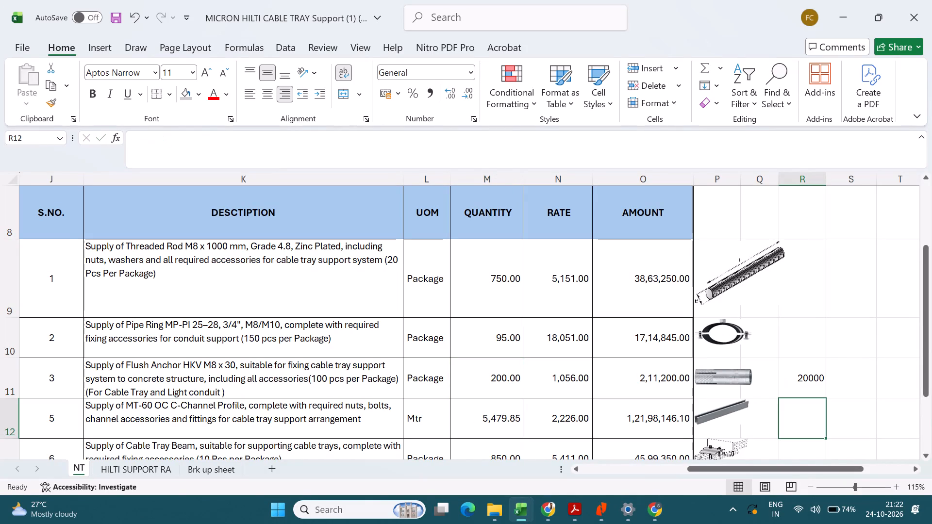
{"action": "left_click", "coordinate": [811, 380]}
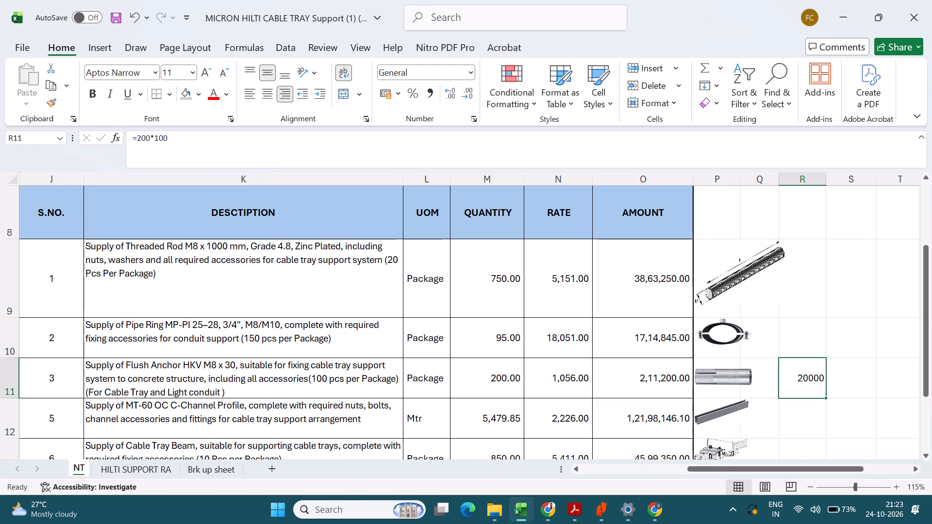
Copy "M8 x 1000 mm, Grade 4.8" from the Threaded Rod description in K9 and switch to the other open window.
{"action": "double_click", "coordinate": [209, 270]}
{"action": "left_click_drag", "start_coordinate": [184, 251], "coordinate": [305, 245]}
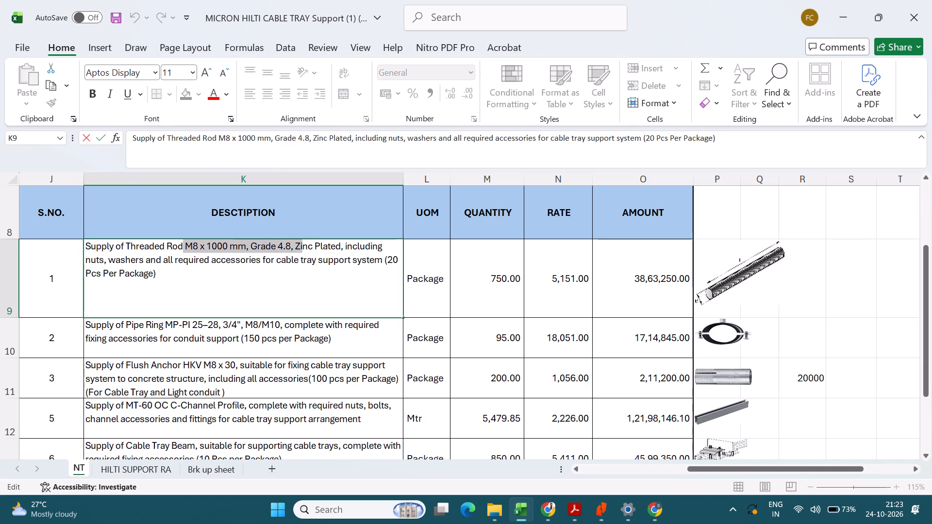
{"action": "left_click_drag", "start_coordinate": [305, 245], "coordinate": [290, 245]}
{"action": "key", "text": "ctrl+c"}
{"action": "key", "text": "alt+Tab"}
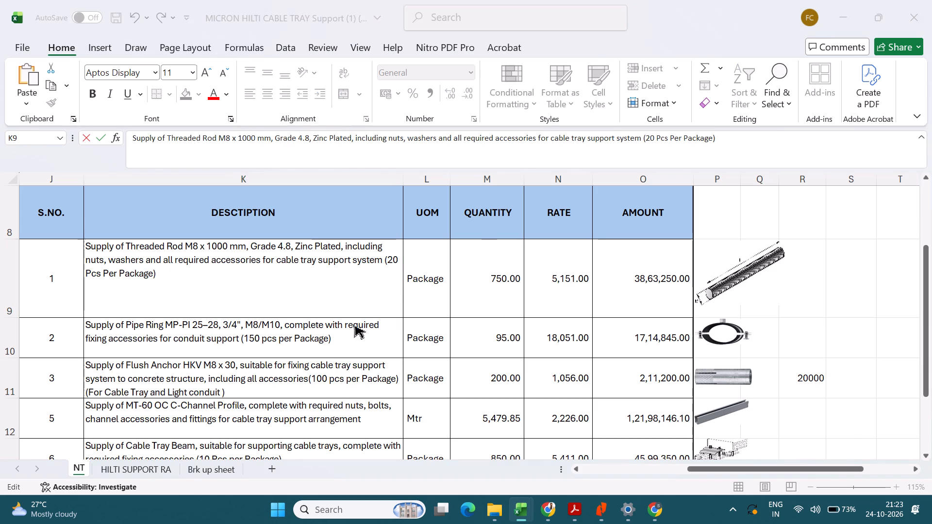
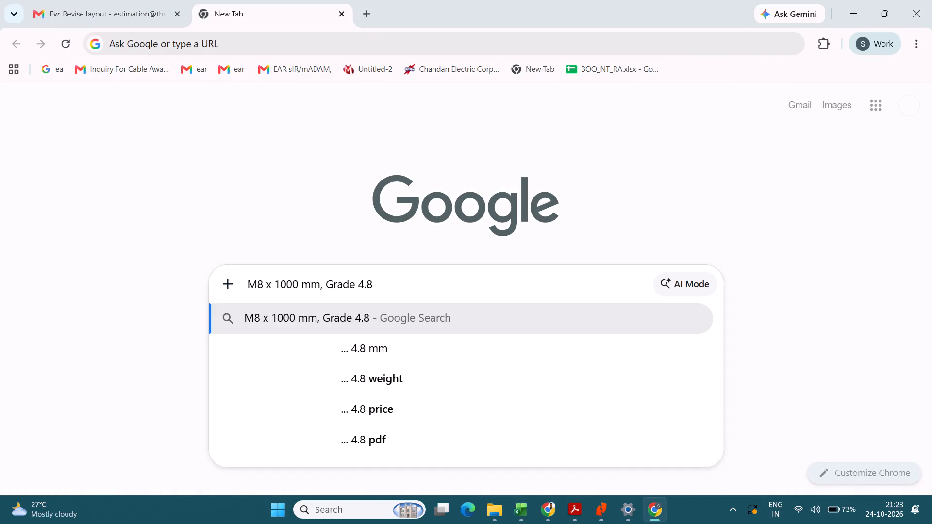
Search Google for "M8 x 1000 mm, Grade 4.8 hilti" and compare the overview with the Threaded Rod description in K9.
{"action": "type", "text": "hilti"}
{"action": "key", "text": "Return"}
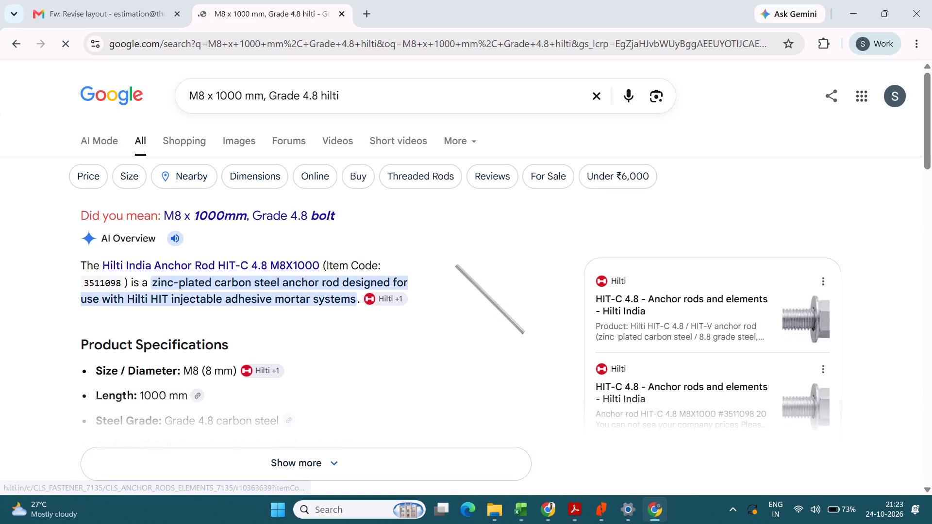
{"action": "scroll", "coordinate": [310, 361], "scroll_direction": "down", "scroll_amount": 1}
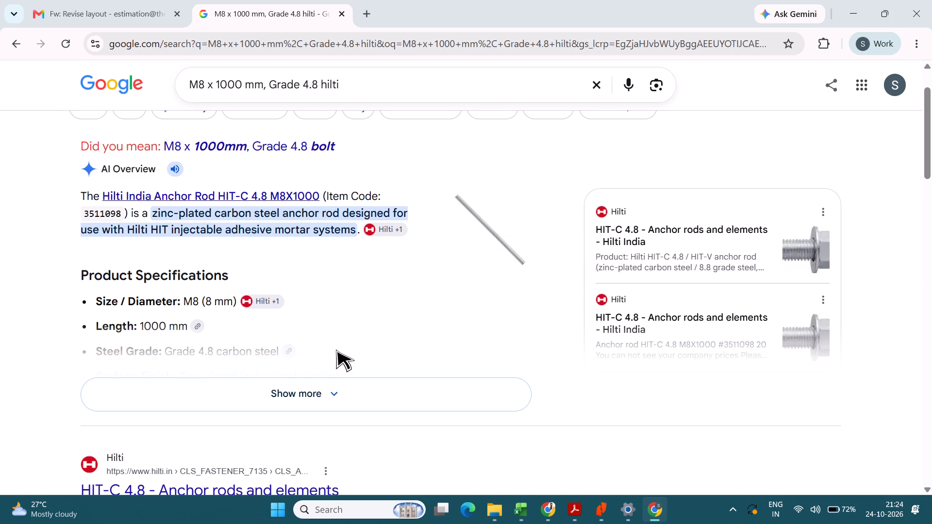
{"action": "key", "text": "alt+Tab"}
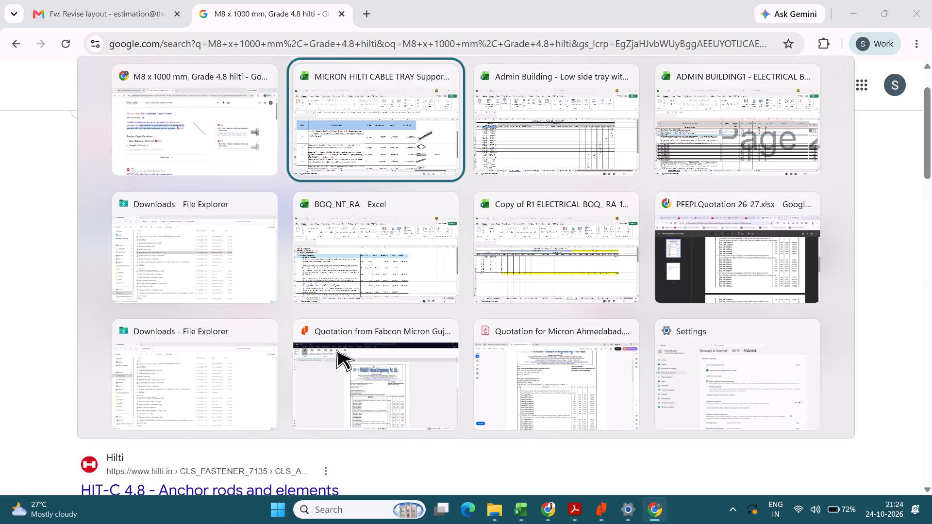
{"action": "left_click", "coordinate": [336, 349]}
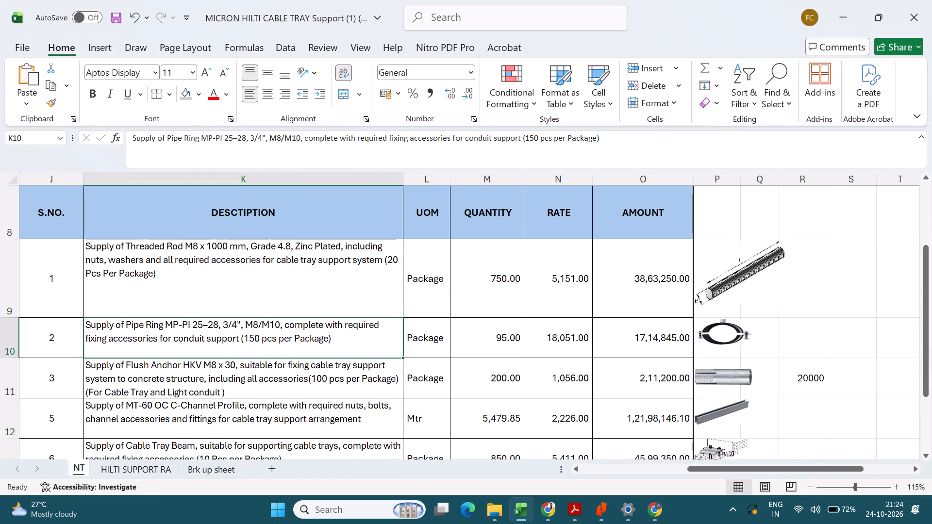
{"action": "left_click", "coordinate": [353, 288]}
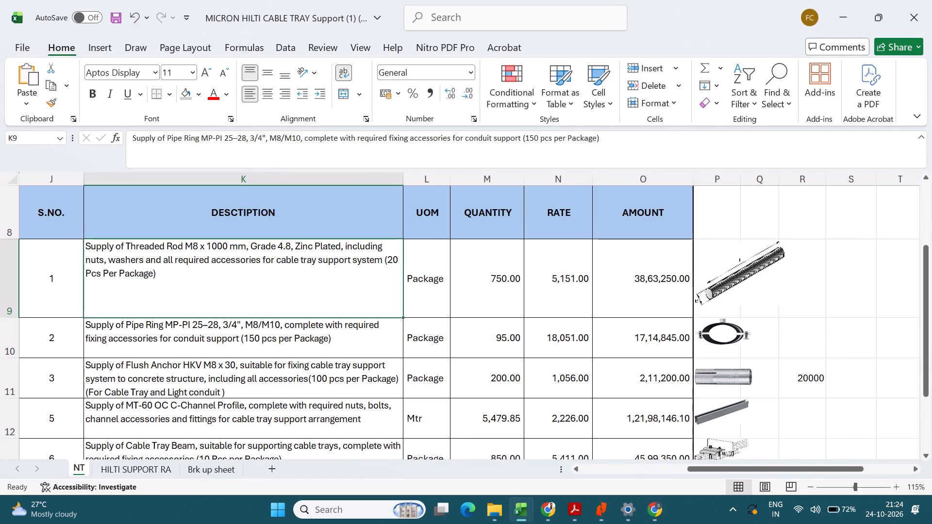
{"action": "key", "text": "alt+Tab"}
Open Hilti's "HIT-C 4.8 - Anchor rods and elements" page and check its specifications and pack size against the Threaded Rod description in K9.
{"action": "scroll", "coordinate": [269, 263], "scroll_direction": "down", "scroll_amount": 2}
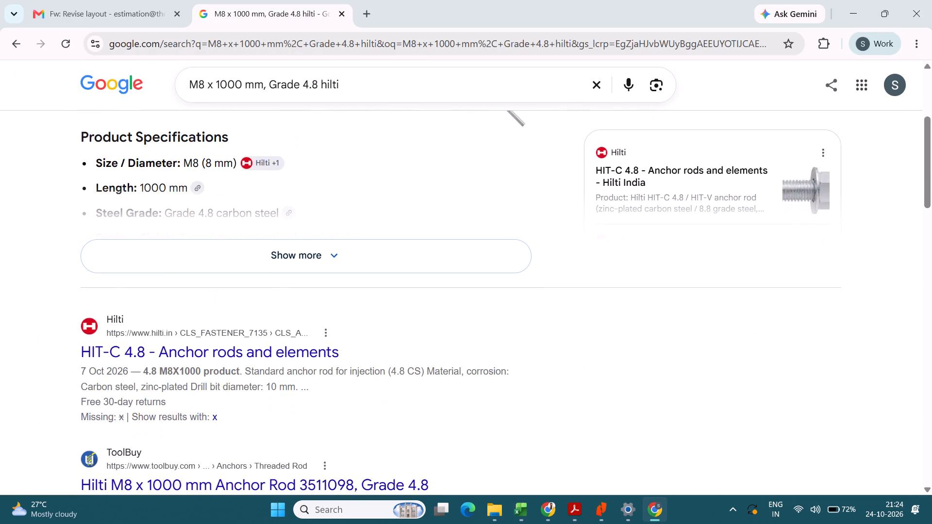
{"action": "left_click", "coordinate": [227, 353]}
{"action": "key", "text": "alt+Tab"}
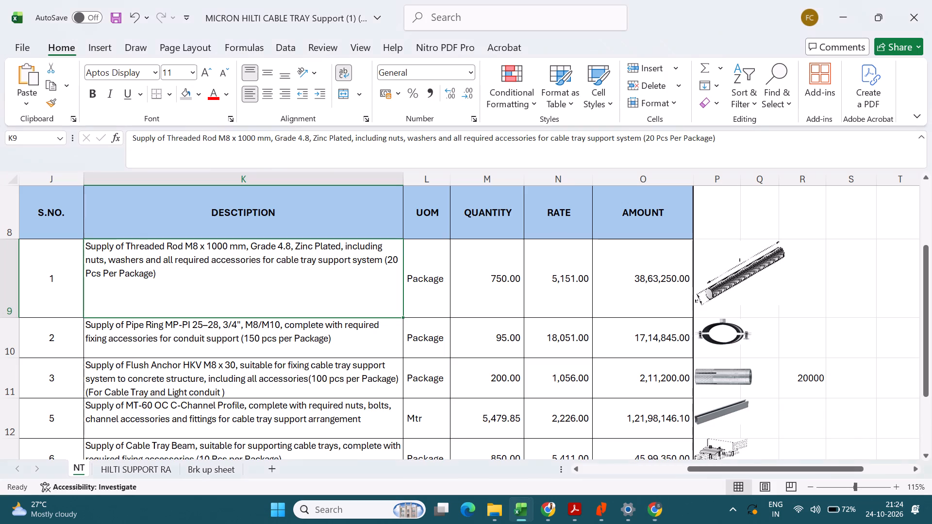
{"action": "key", "text": "alt+Tab"}
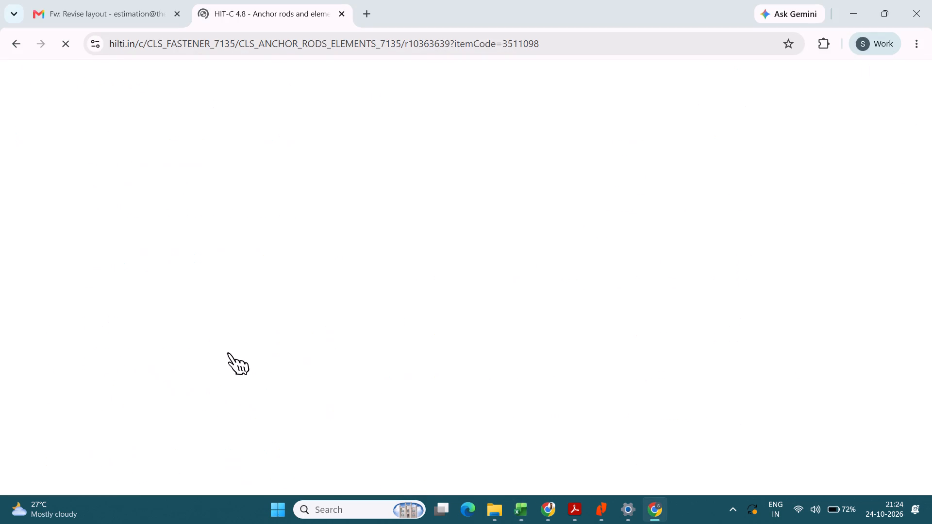
{"action": "scroll", "coordinate": [188, 340], "scroll_direction": "down", "scroll_amount": 1}
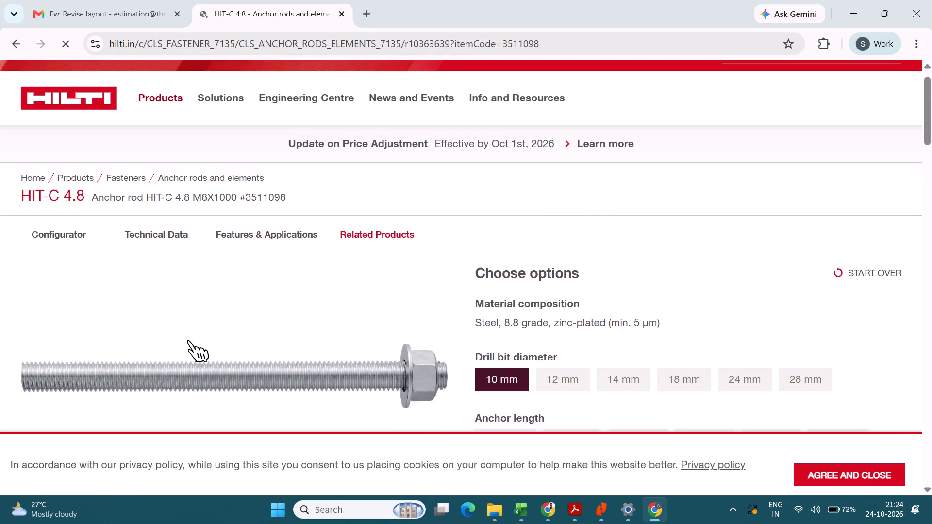
{"action": "scroll", "coordinate": [188, 340], "scroll_direction": "down", "scroll_amount": 2}
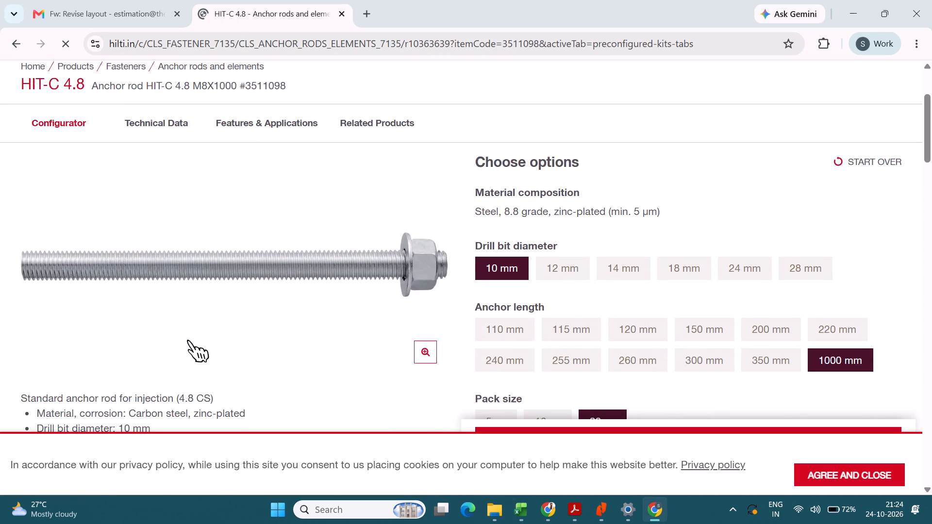
{"action": "scroll", "coordinate": [188, 340], "scroll_direction": "down", "scroll_amount": 2}
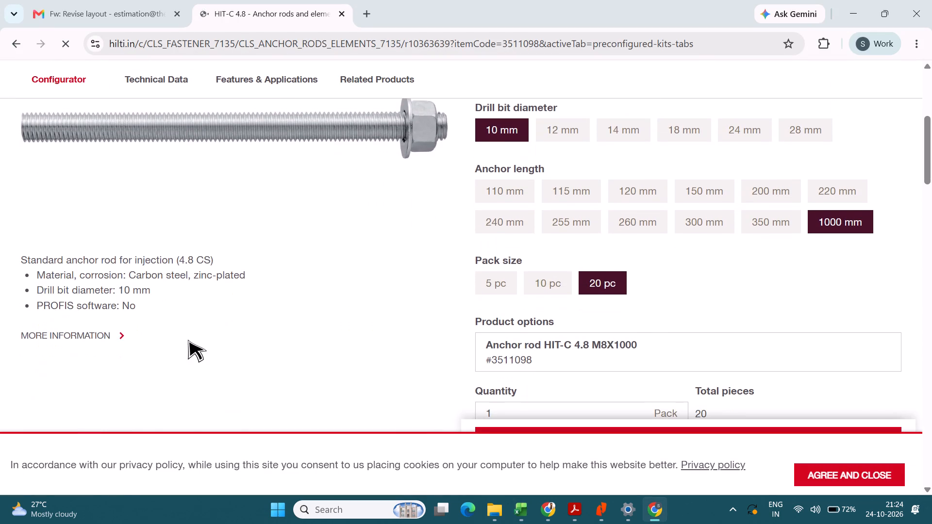
{"action": "key", "text": "alt+Tab"}
{"action": "left_click", "coordinate": [356, 350]}
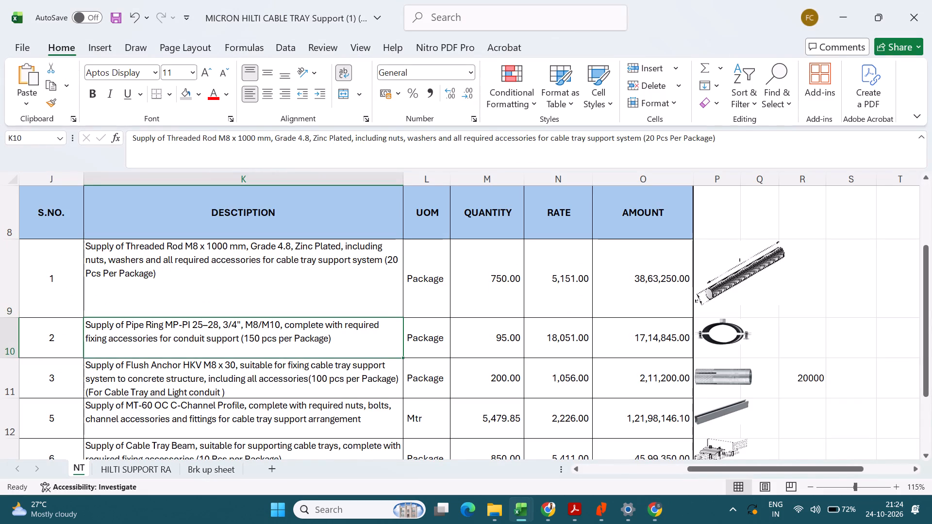
{"action": "left_click", "coordinate": [356, 297]}
{"action": "left_click", "coordinate": [351, 334]}
{"action": "left_click", "coordinate": [351, 293]}
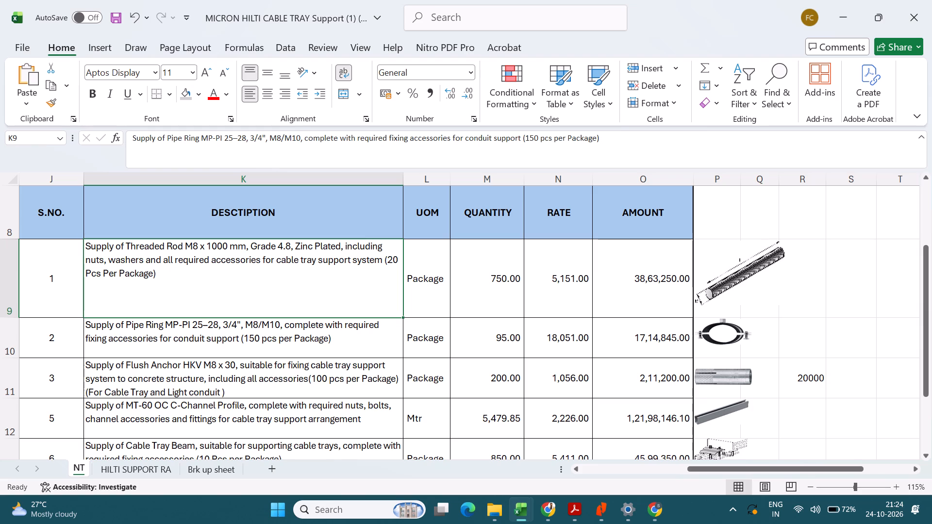
Set the Flush Anchor HKV M8 x 30 quantity in M11 to 400.
{"action": "left_click", "coordinate": [644, 374]}
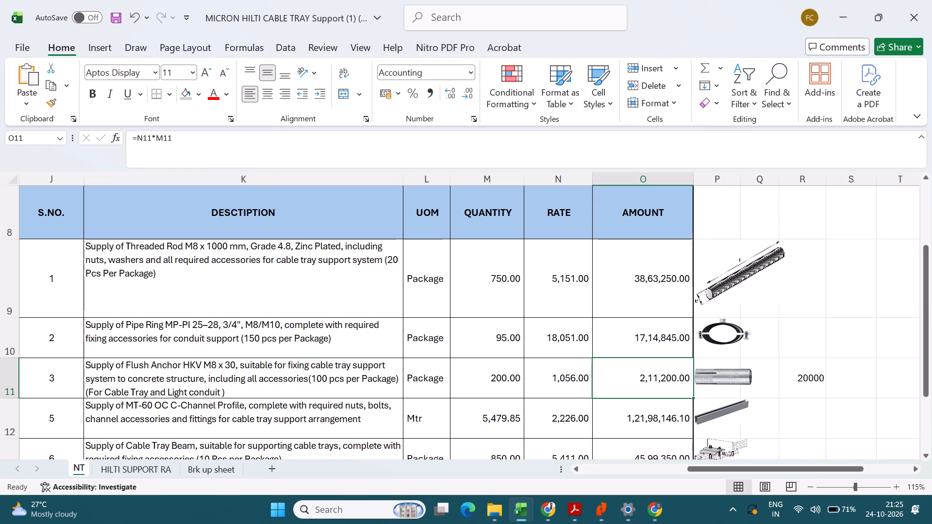
{"action": "left_click", "coordinate": [499, 387]}
{"action": "type", "text": "400"}
{"action": "key", "text": "Return"}
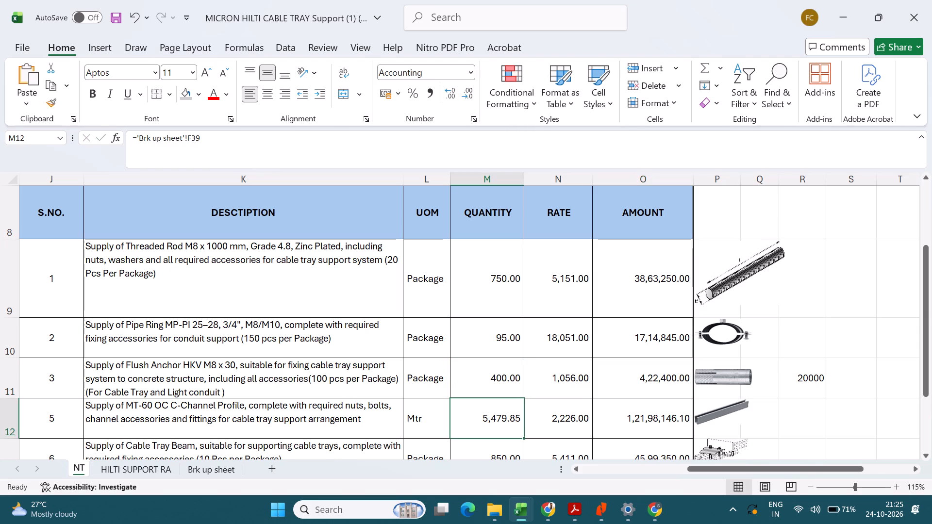
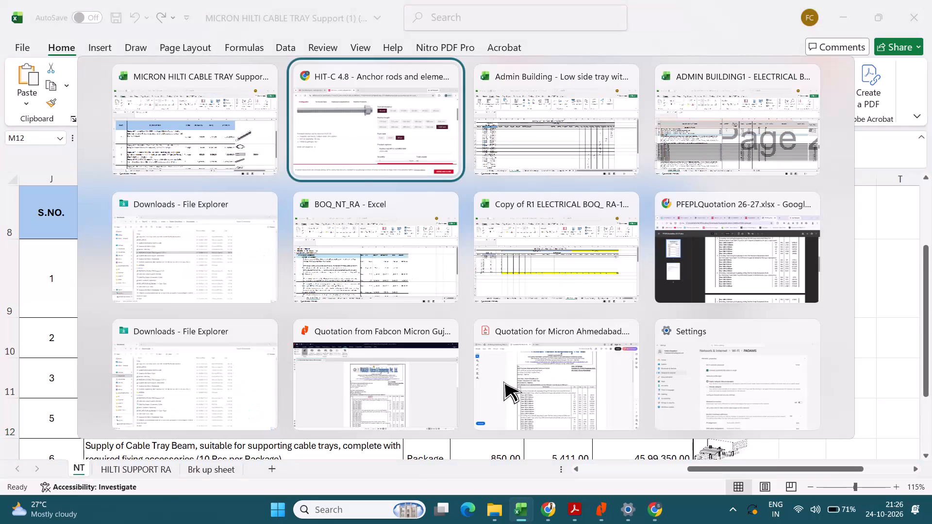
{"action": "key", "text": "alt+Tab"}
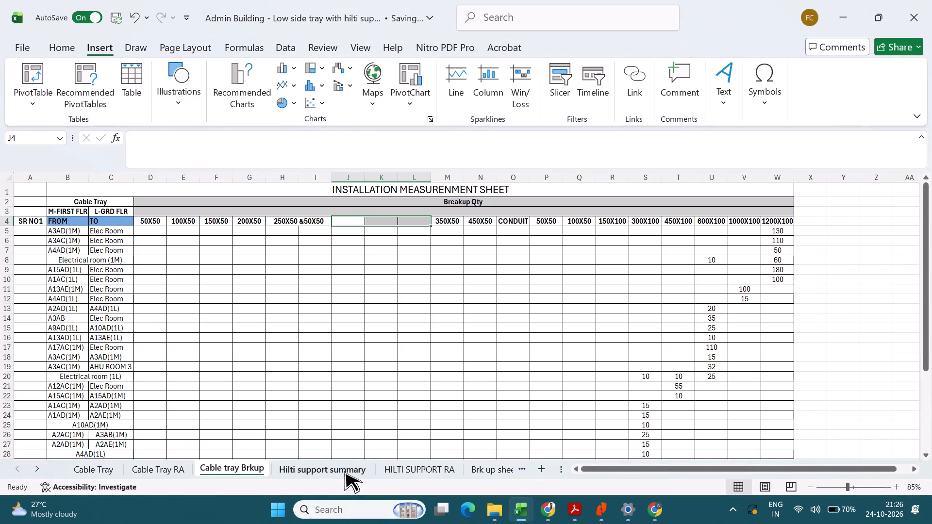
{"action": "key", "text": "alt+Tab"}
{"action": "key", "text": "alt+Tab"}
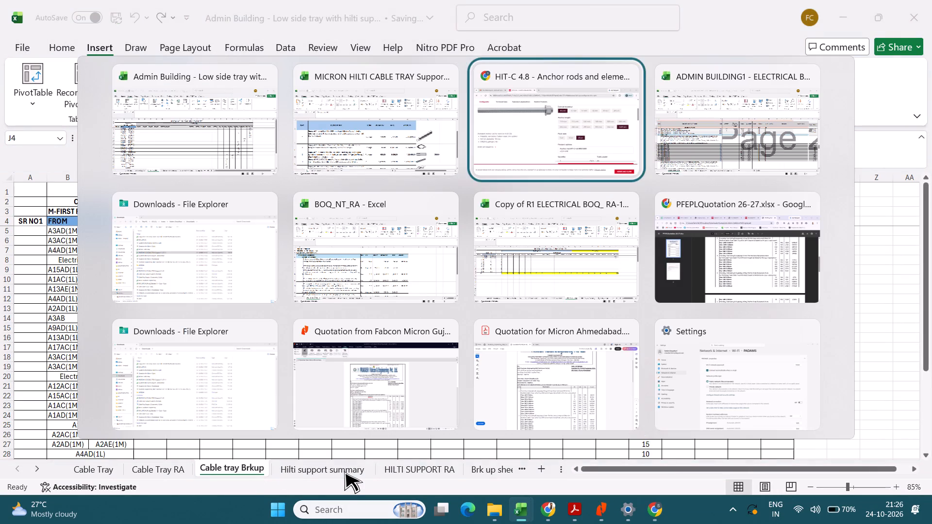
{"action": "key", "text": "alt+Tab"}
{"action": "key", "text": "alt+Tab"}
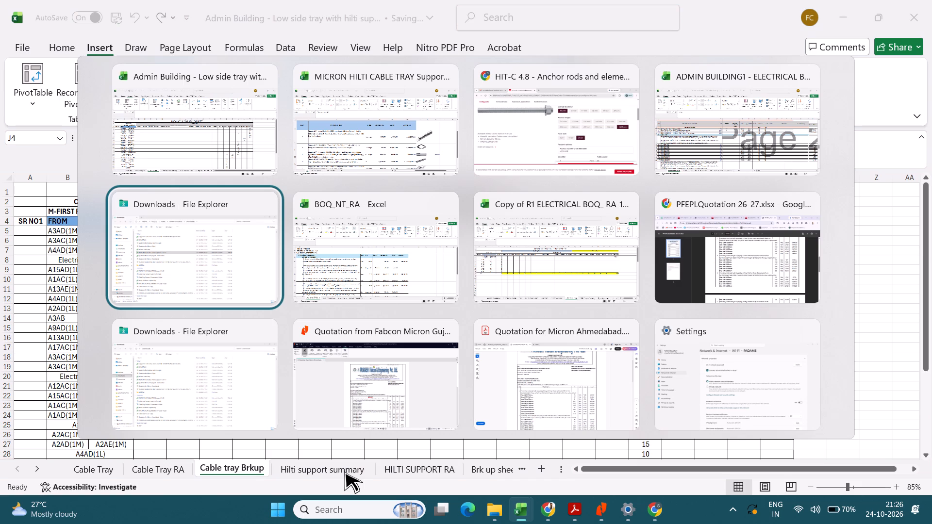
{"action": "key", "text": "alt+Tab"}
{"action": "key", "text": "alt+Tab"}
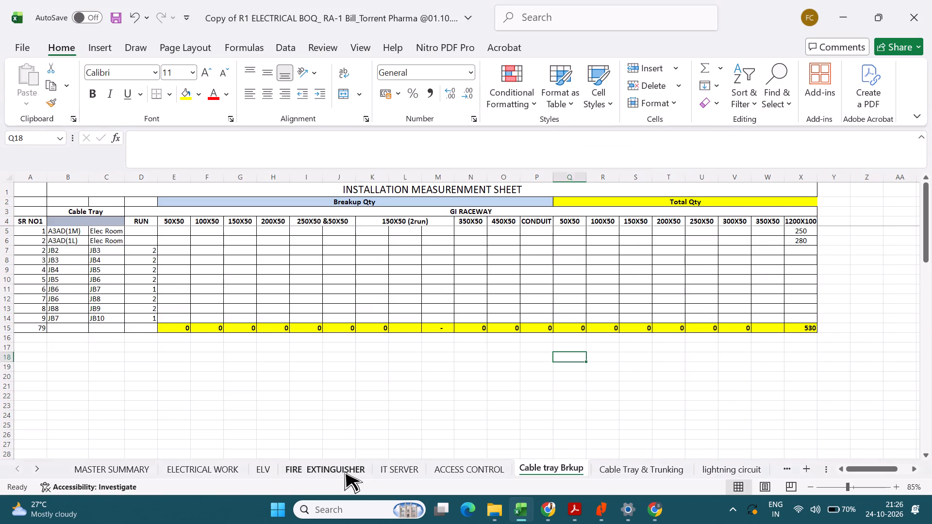
Check the tray-size totals on the Cable tray Brkup sheet of the Admin Building low side tray workbook.
{"action": "left_click", "coordinate": [495, 511]}
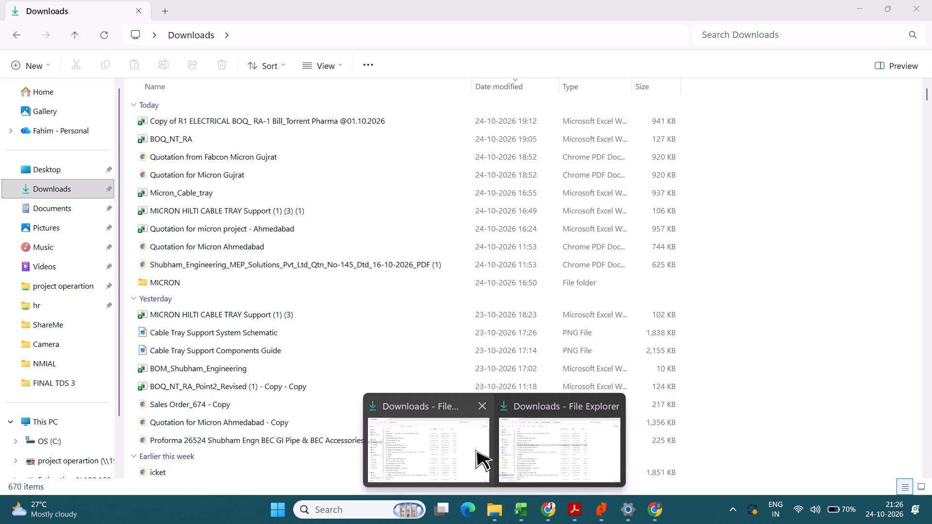
{"action": "left_click", "coordinate": [475, 449]}
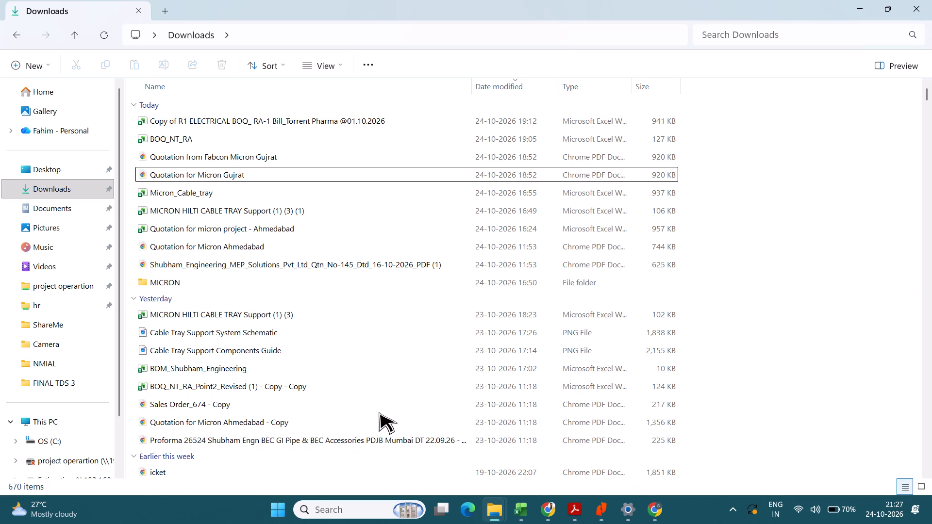
{"action": "key", "text": "alt+Tab"}
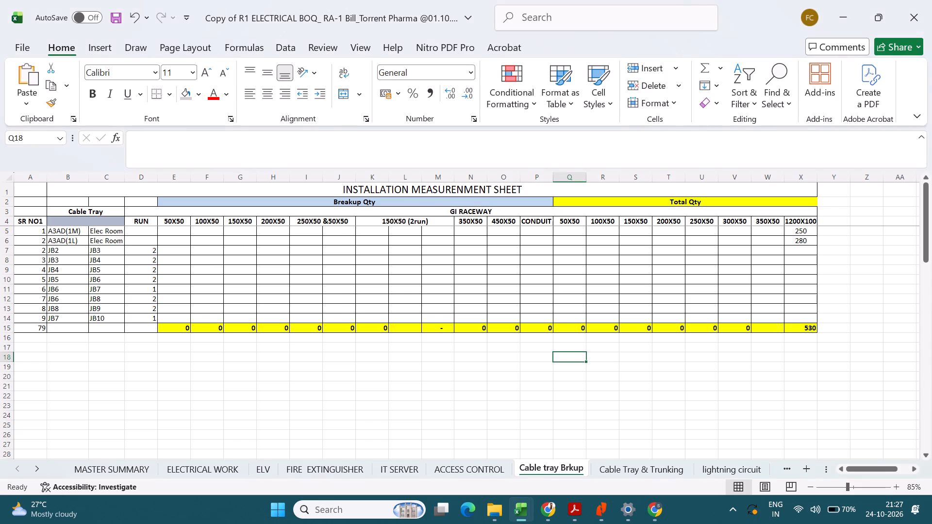
{"action": "key", "text": "alt+Tab"}
{"action": "key", "text": "alt+Tab"}
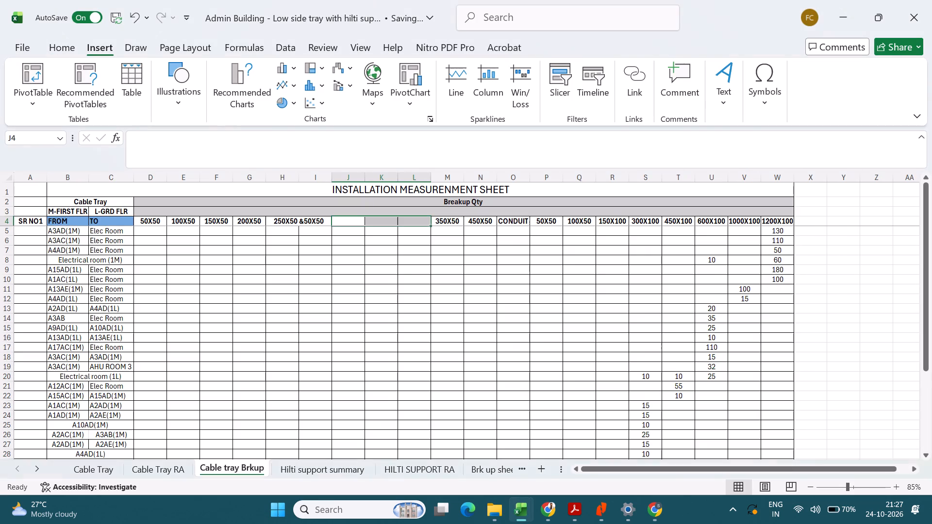
{"action": "scroll", "coordinate": [166, 315], "scroll_direction": "down", "scroll_amount": 6}
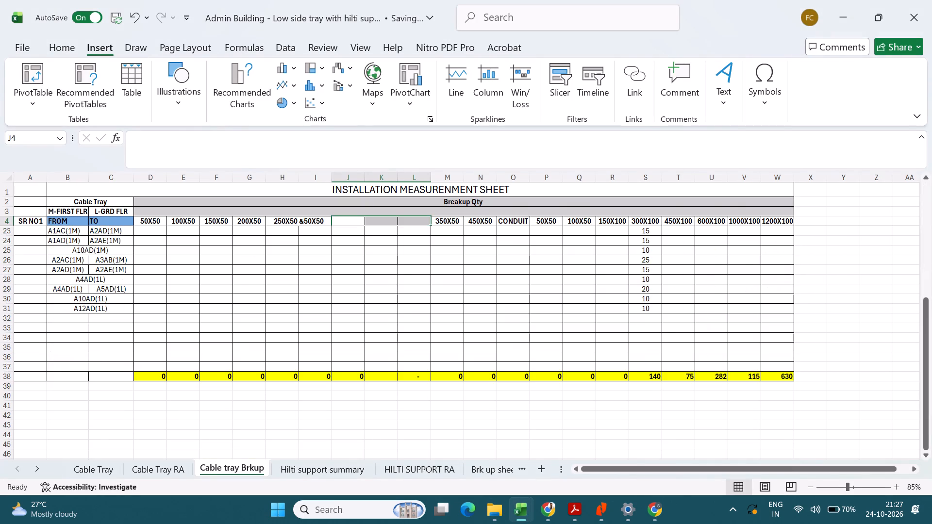
{"action": "key", "text": "alt+Tab"}
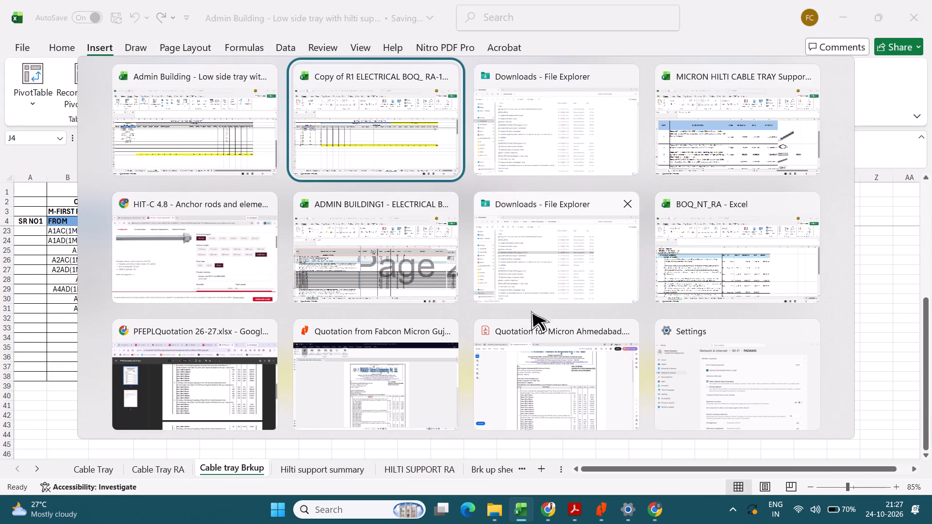
Start the computer's VPN connection.
{"action": "left_click", "coordinate": [798, 511], "text": "alt"}
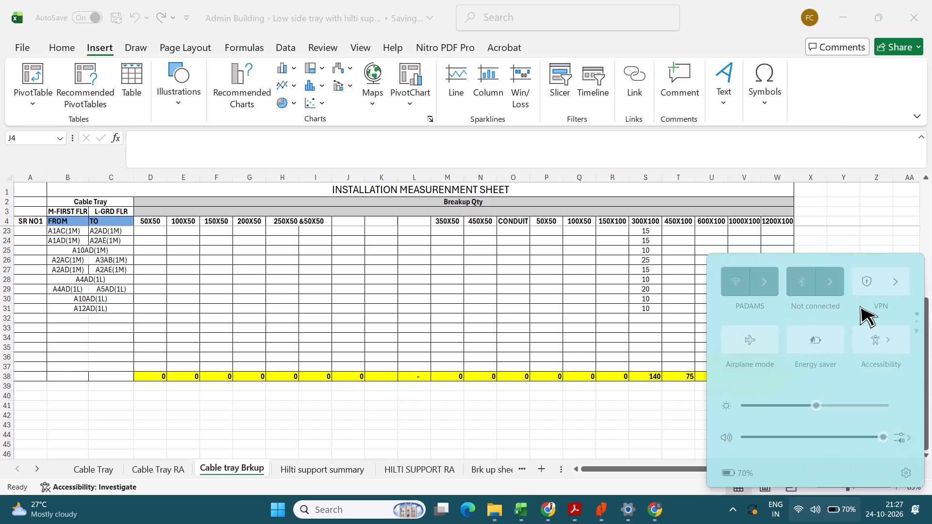
{"action": "left_click", "coordinate": [860, 289]}
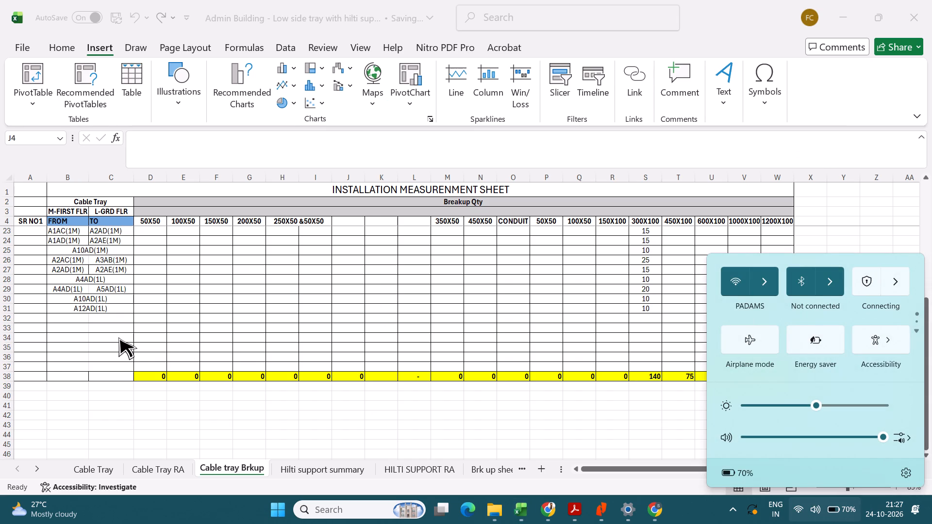
Open the ADMIN BUILDING1 - ELECTRICAL BOQ workbook from the Estimation network drive.
{"action": "key", "text": "alt+Tab"}
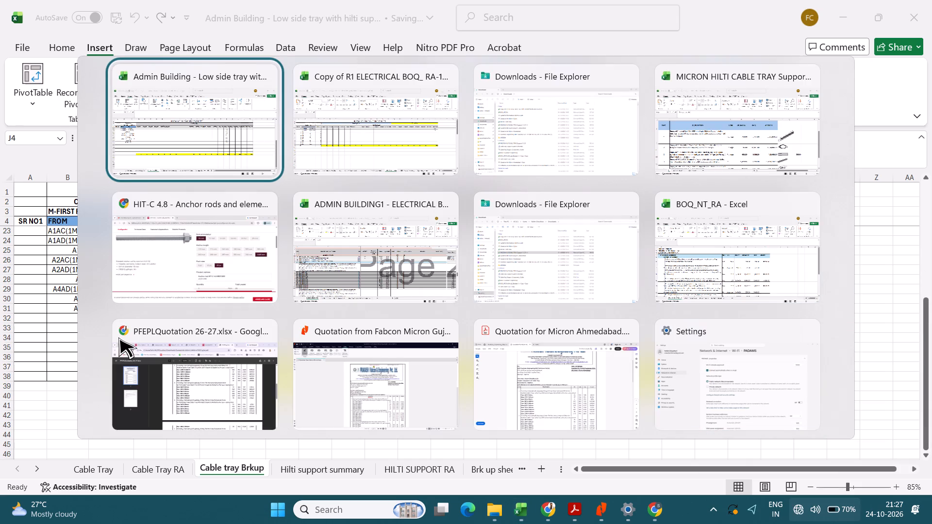
{"action": "left_click", "coordinate": [519, 140], "text": "alt"}
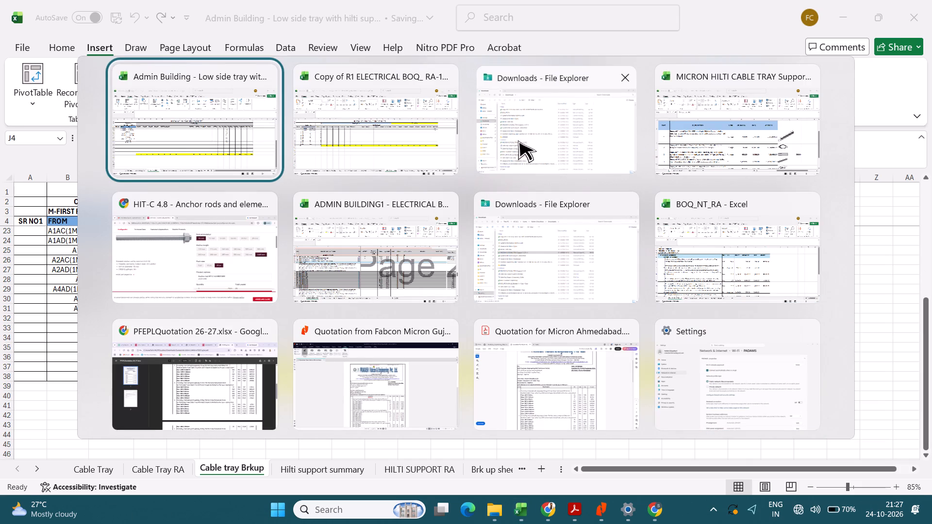
{"action": "scroll", "coordinate": [87, 450], "scroll_direction": "down", "scroll_amount": 1}
{"action": "left_click", "coordinate": [88, 421]}
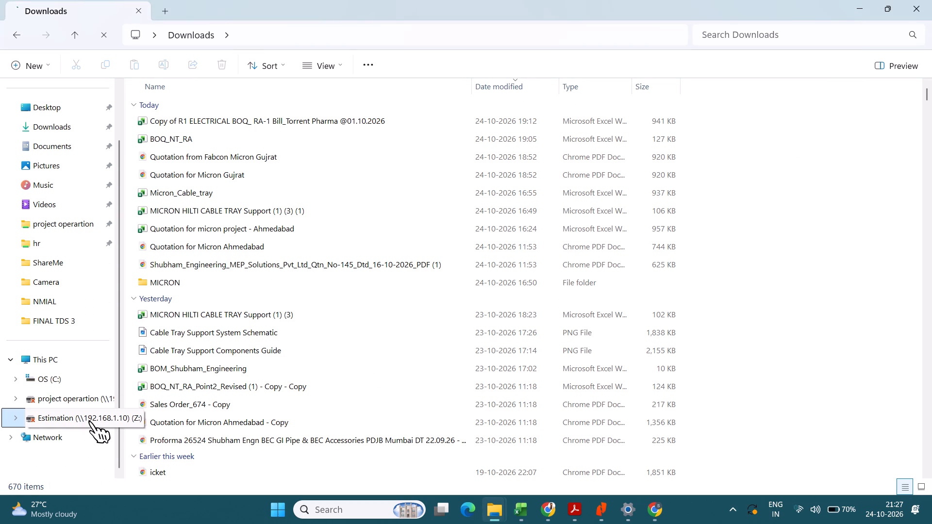
{"action": "left_click", "coordinate": [89, 407]}
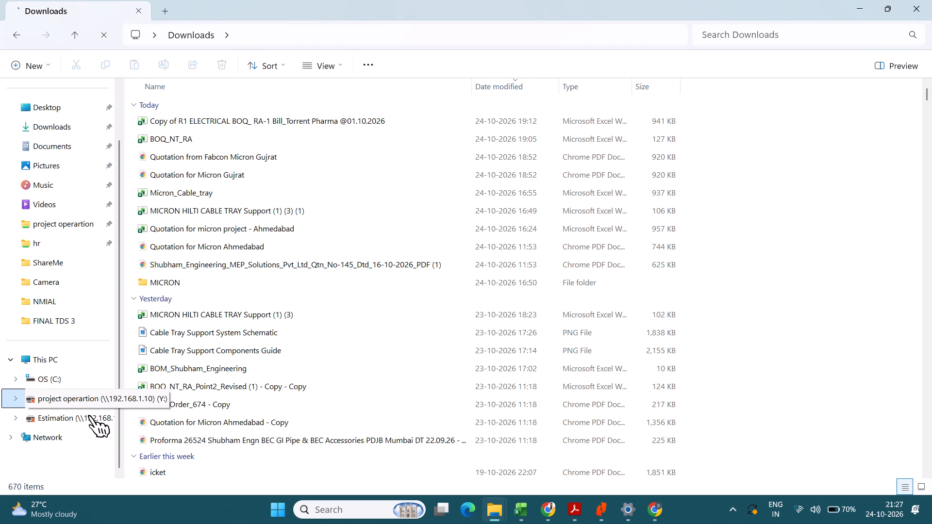
{"action": "left_click", "coordinate": [89, 415]}
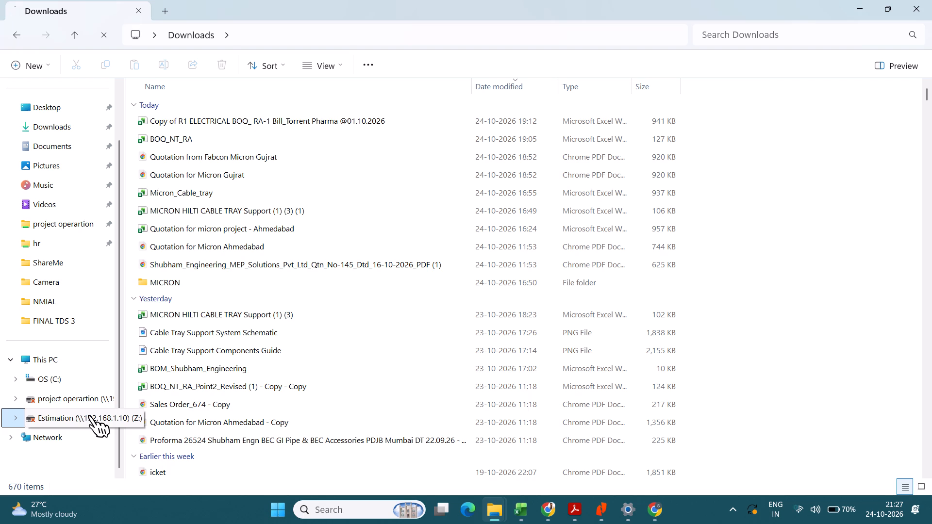
{"action": "left_click", "coordinate": [84, 401]}
{"action": "left_click", "coordinate": [83, 416]}
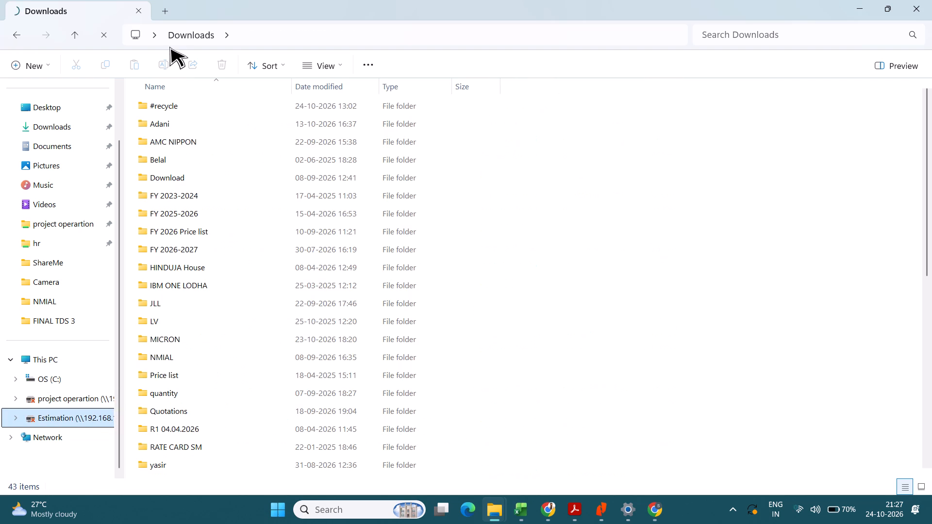
{"action": "scroll", "coordinate": [174, 360], "scroll_direction": "down", "scroll_amount": 3}
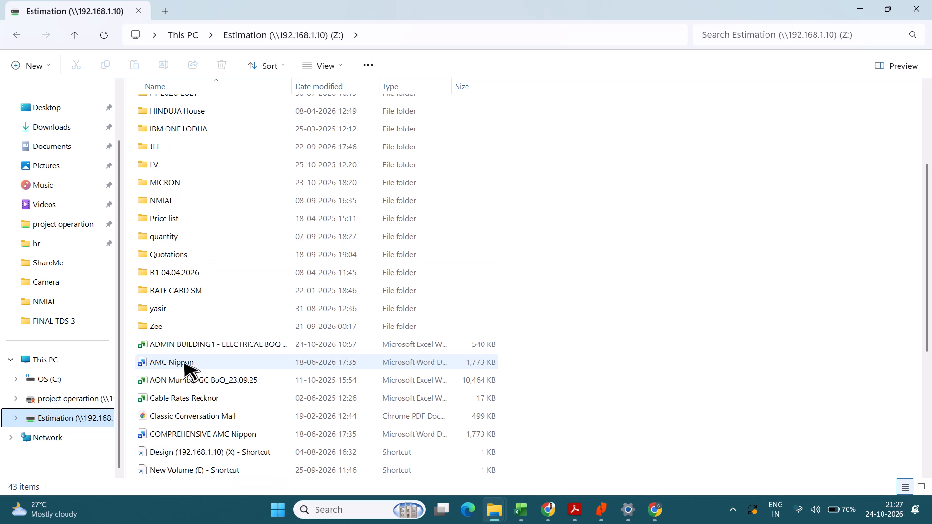
{"action": "double_click", "coordinate": [187, 350]}
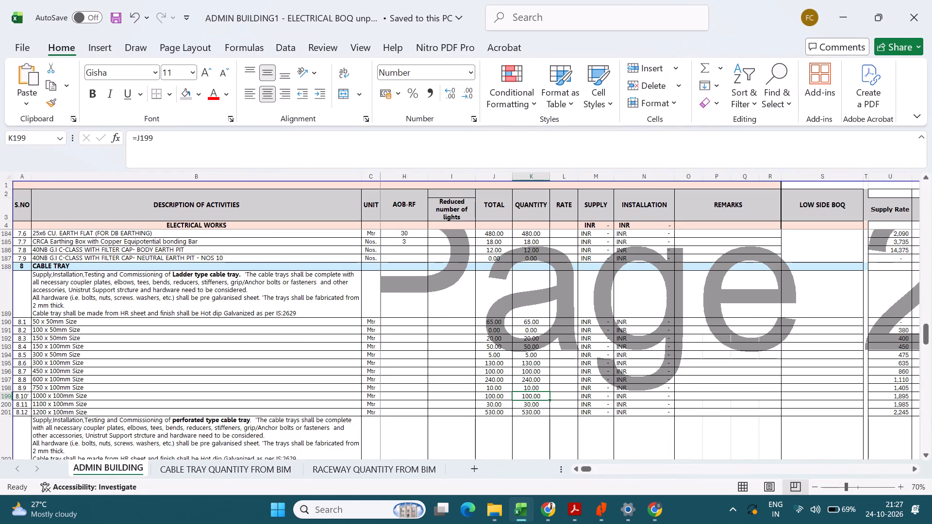
Examine the ADMIN BUILDING sheet's cable tray, earthing, lighting, switches and sockets, end termination and power cable sections.
{"action": "scroll", "coordinate": [315, 370], "scroll_direction": "down", "scroll_amount": 1}
{"action": "scroll", "coordinate": [192, 373], "scroll_direction": "up", "scroll_amount": 3}
{"action": "scroll", "coordinate": [106, 379], "scroll_direction": "up", "scroll_amount": 6}
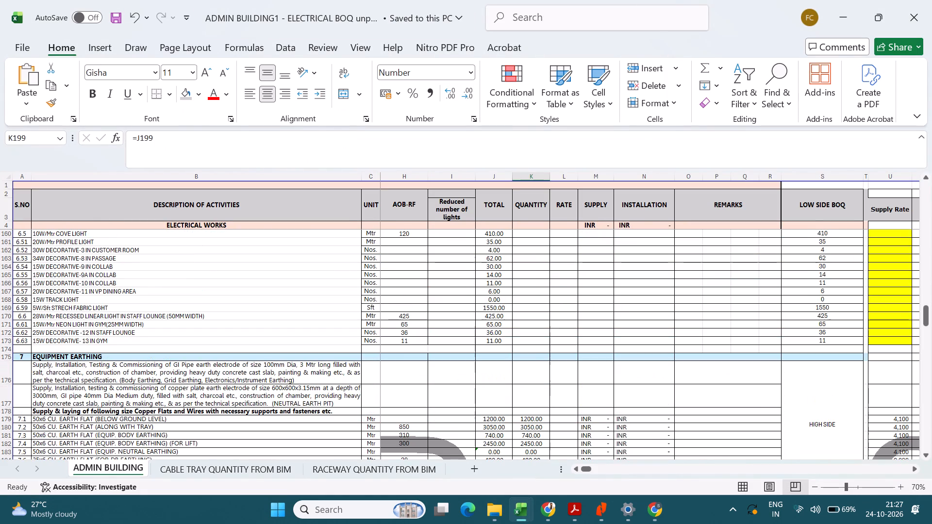
{"action": "scroll", "coordinate": [114, 387], "scroll_direction": "up", "scroll_amount": 8}
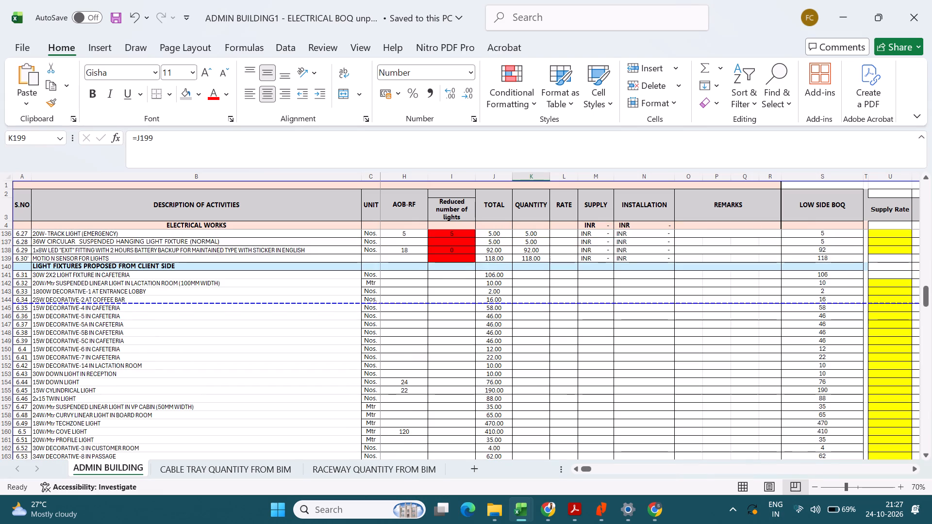
{"action": "scroll", "coordinate": [215, 380], "scroll_direction": "down", "scroll_amount": 15}
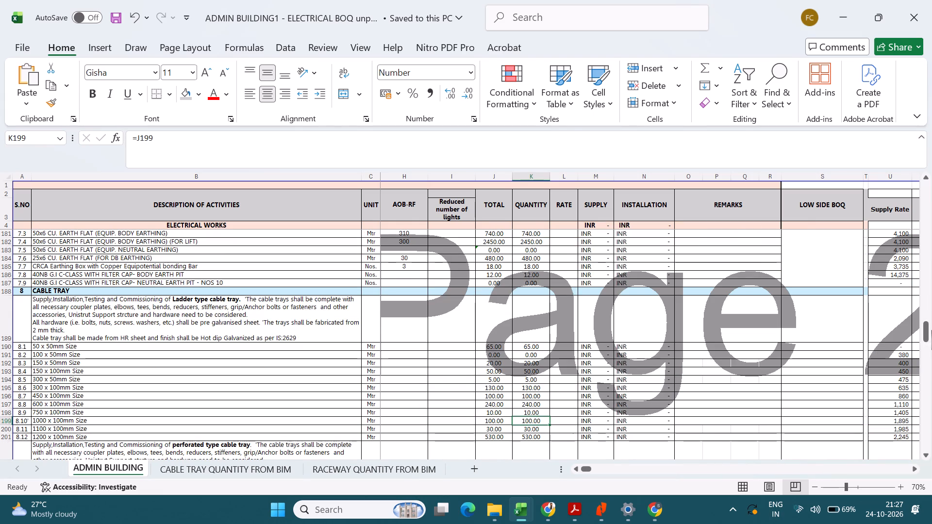
{"action": "left_click_drag", "start_coordinate": [928, 330], "coordinate": [923, 179]}
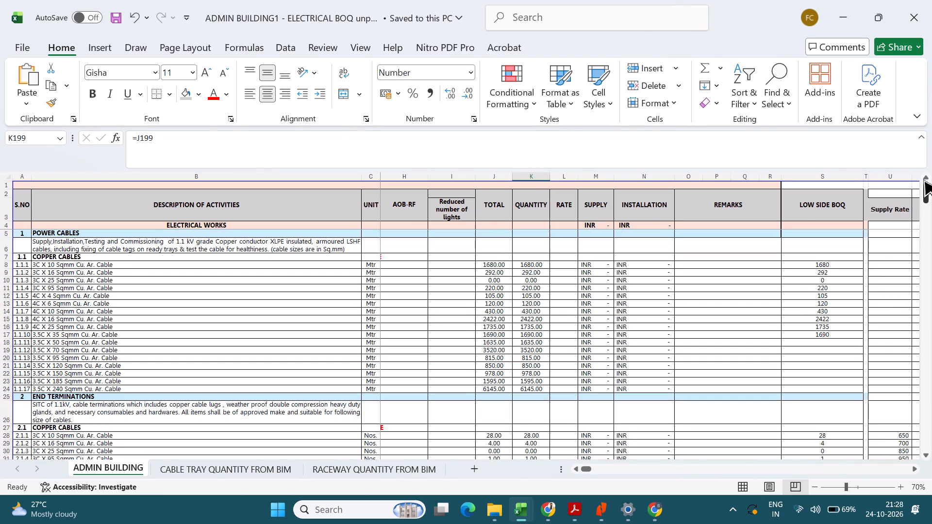
{"action": "left_click_drag", "start_coordinate": [923, 179], "coordinate": [925, 213]}
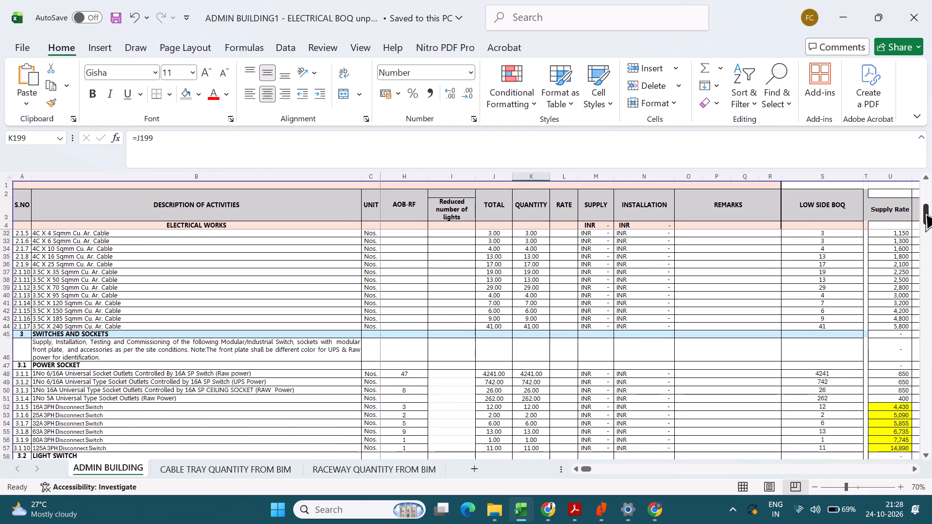
{"action": "left_click_drag", "start_coordinate": [925, 213], "coordinate": [925, 216]}
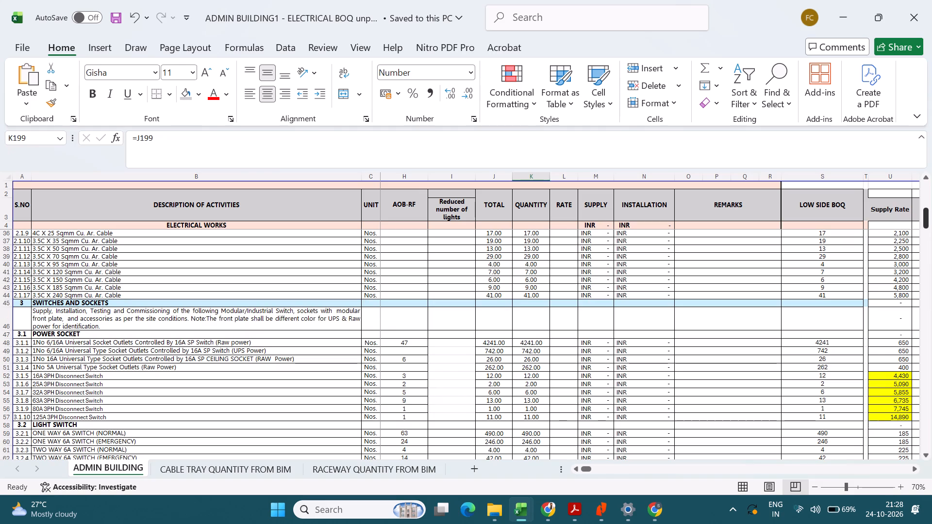
{"action": "scroll", "coordinate": [164, 340], "scroll_direction": "down", "scroll_amount": 8}
{"action": "scroll", "coordinate": [142, 384], "scroll_direction": "up", "scroll_amount": 7}
{"action": "middle_click", "coordinate": [142, 384]}
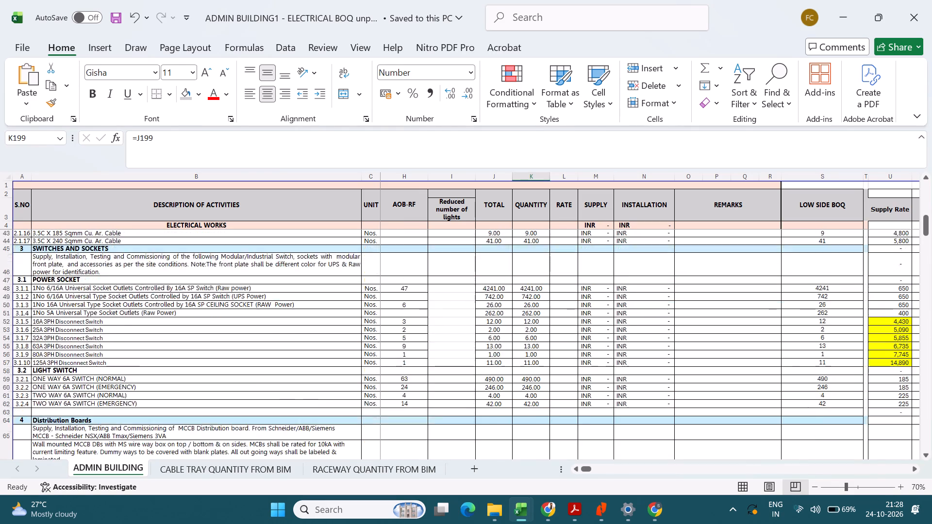
{"action": "scroll", "coordinate": [142, 384], "scroll_direction": "up", "scroll_amount": 14}
{"action": "left_click", "coordinate": [142, 384]}
{"action": "scroll", "coordinate": [142, 384], "scroll_direction": "up", "scroll_amount": 7}
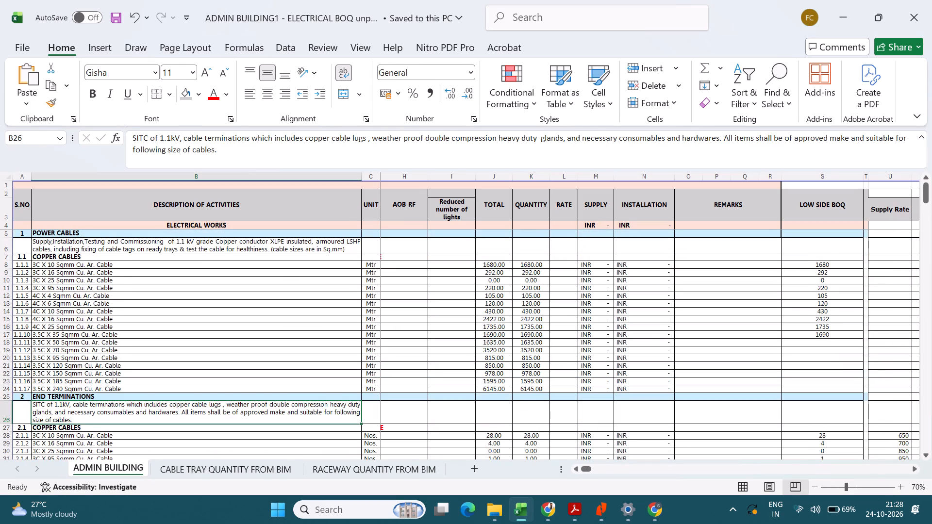
{"action": "scroll", "coordinate": [142, 384], "scroll_direction": "up", "scroll_amount": 2}
{"action": "left_click", "coordinate": [191, 241]}
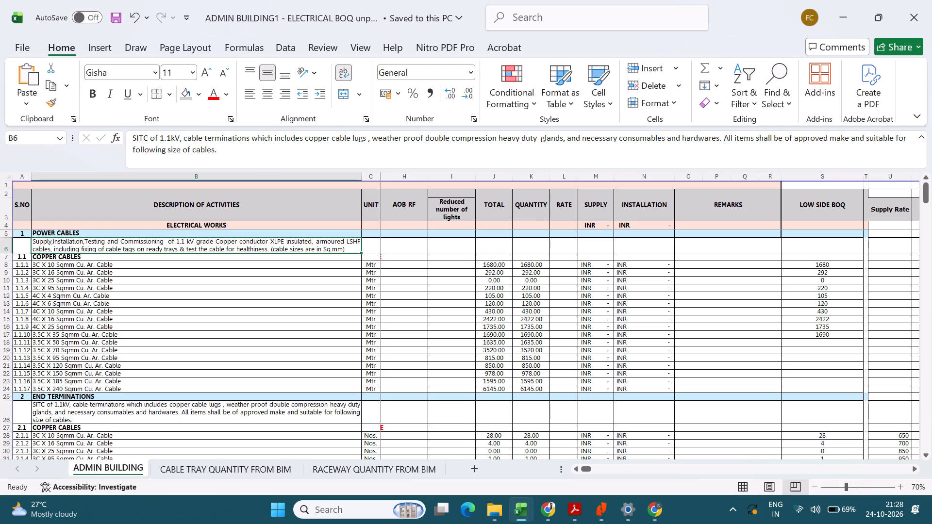
{"action": "scroll", "coordinate": [154, 285], "scroll_direction": "up", "scroll_amount": 3}
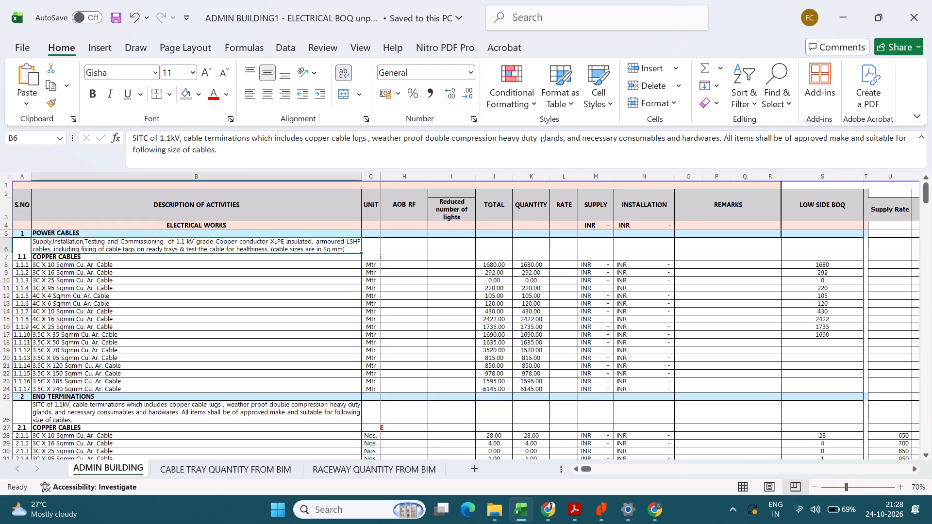
Search the ADMIN BUILDING sheet for "conduit" and read through the point wiring items in section 5.
{"action": "left_click", "coordinate": [185, 278]}
{"action": "key", "text": "ctrl+f"}
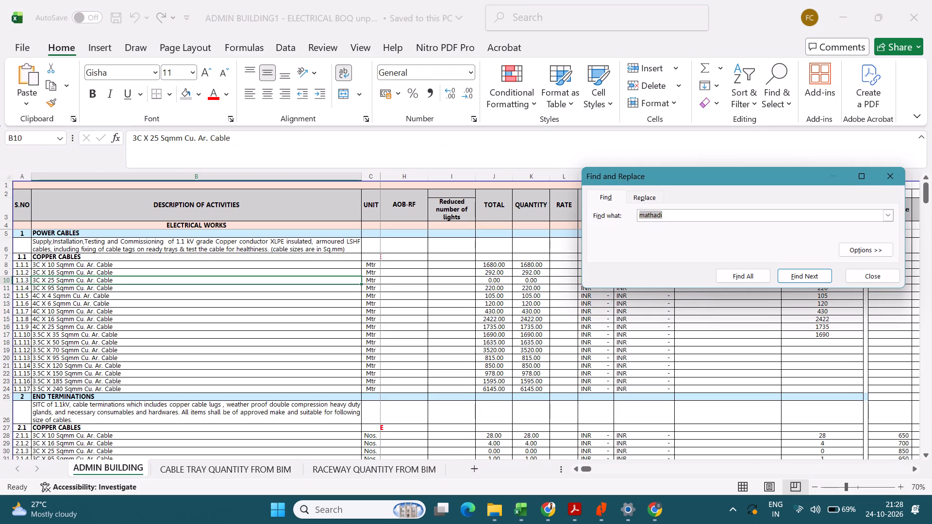
{"action": "type", "text": "conduit"}
{"action": "key", "text": "Return"}
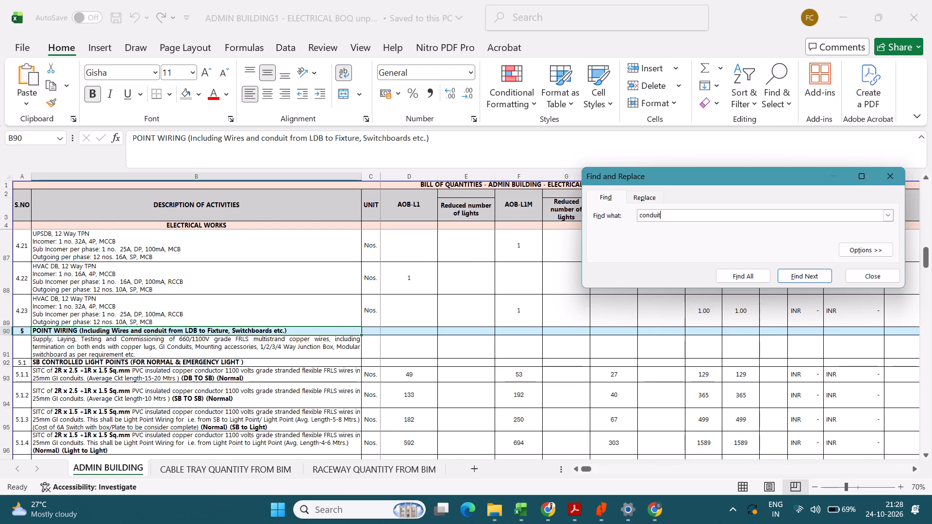
{"action": "left_click_drag", "start_coordinate": [188, 281], "coordinate": [154, 339]}
{"action": "left_click", "coordinate": [178, 407]}
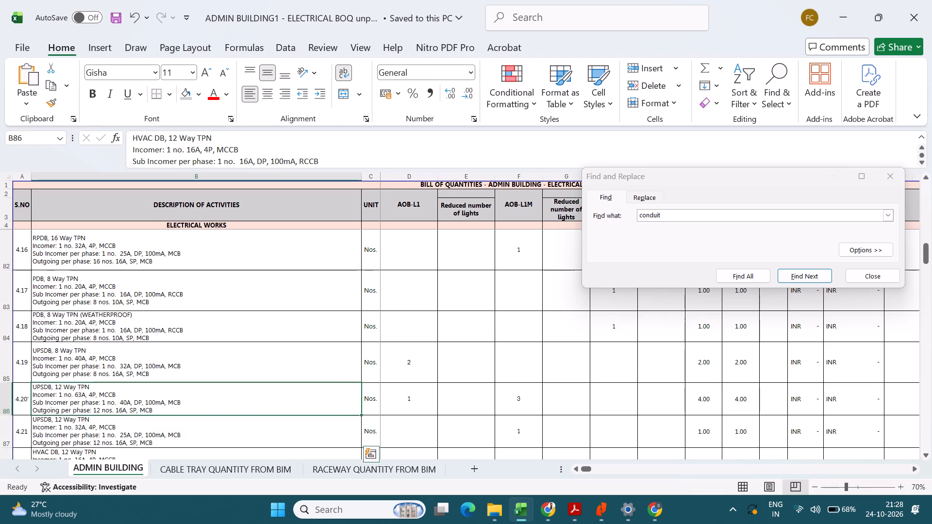
{"action": "scroll", "coordinate": [178, 407], "scroll_direction": "down", "scroll_amount": 5}
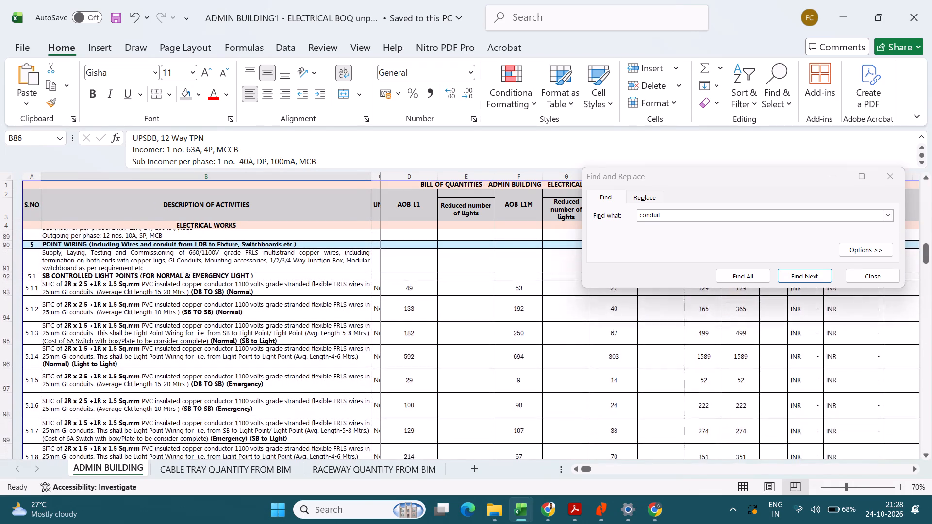
{"action": "scroll", "coordinate": [178, 407], "scroll_direction": "down", "scroll_amount": 1}
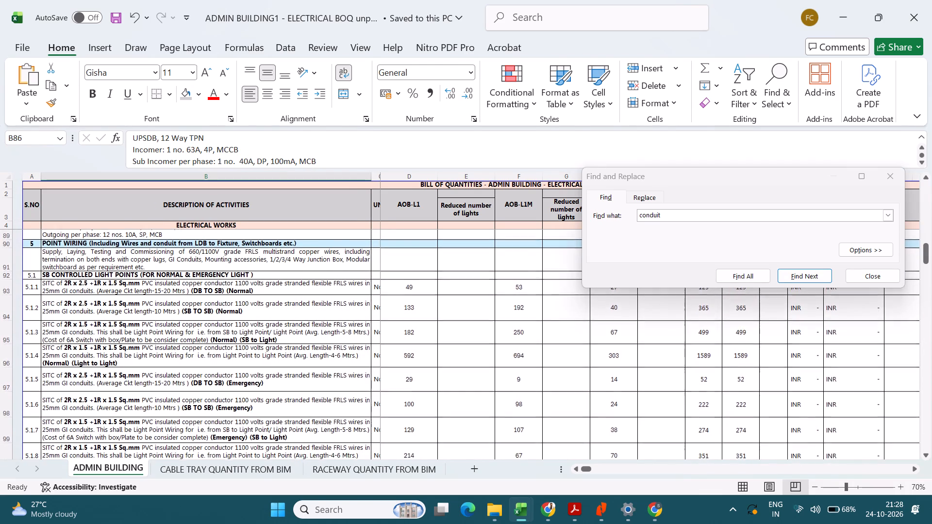
{"action": "scroll", "coordinate": [178, 407], "scroll_direction": "down", "scroll_amount": 1}
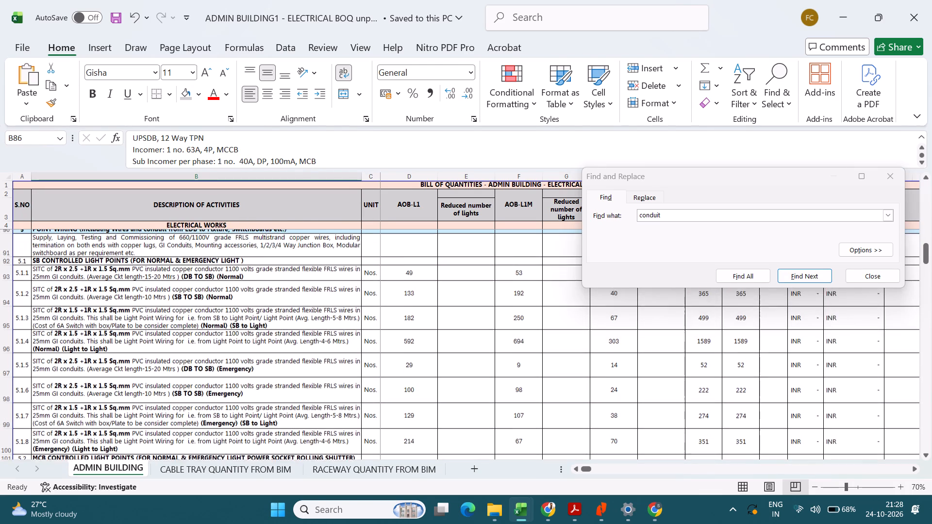
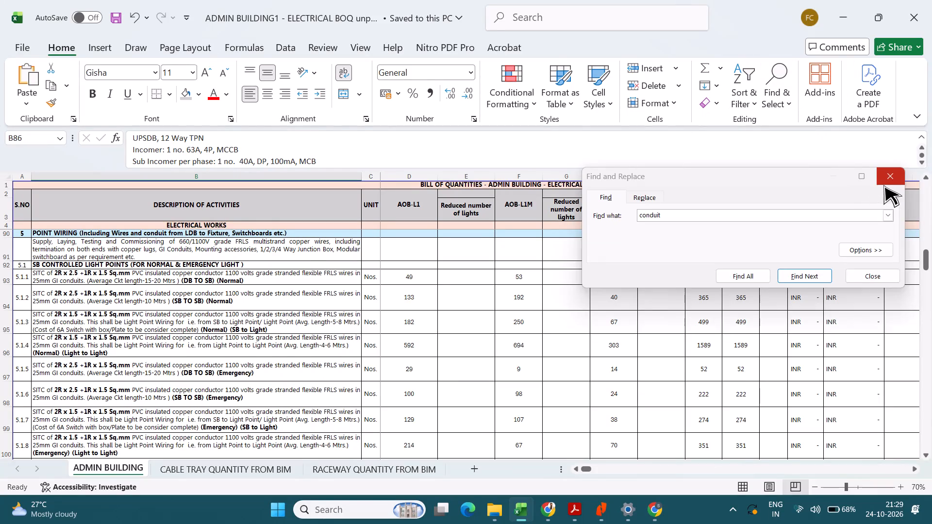
Close the conduit search and examine the SB controlled light point items 5.1.1 to 5.1.8 across their floor quantity, rate and supply columns.
{"action": "left_click", "coordinate": [883, 185]}
{"action": "left_click", "coordinate": [135, 298]}
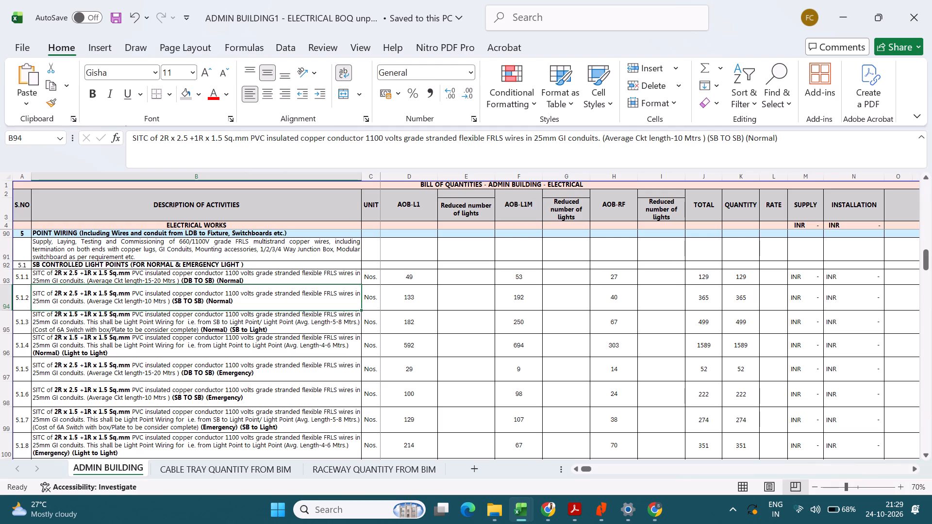
{"action": "left_click", "coordinate": [157, 304]}
{"action": "left_click", "coordinate": [426, 293]}
{"action": "left_click", "coordinate": [526, 284]}
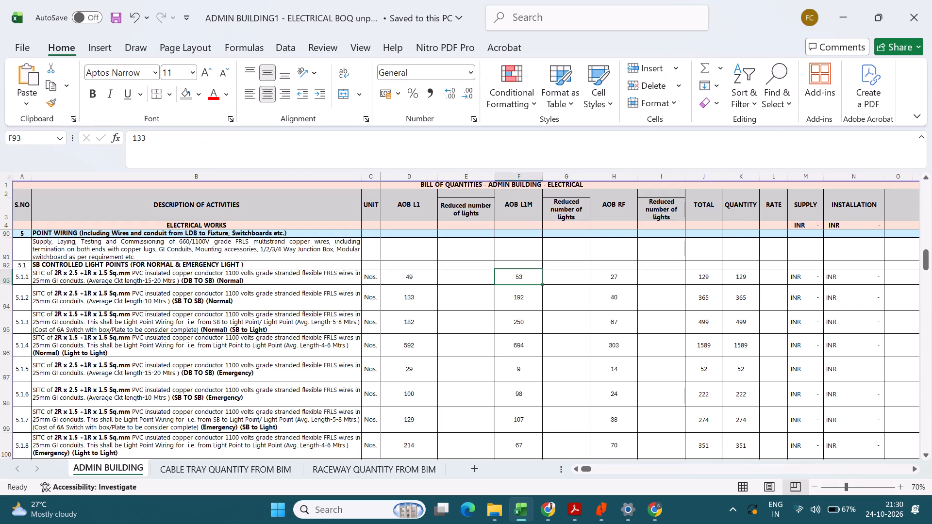
{"action": "left_click", "coordinate": [625, 277]}
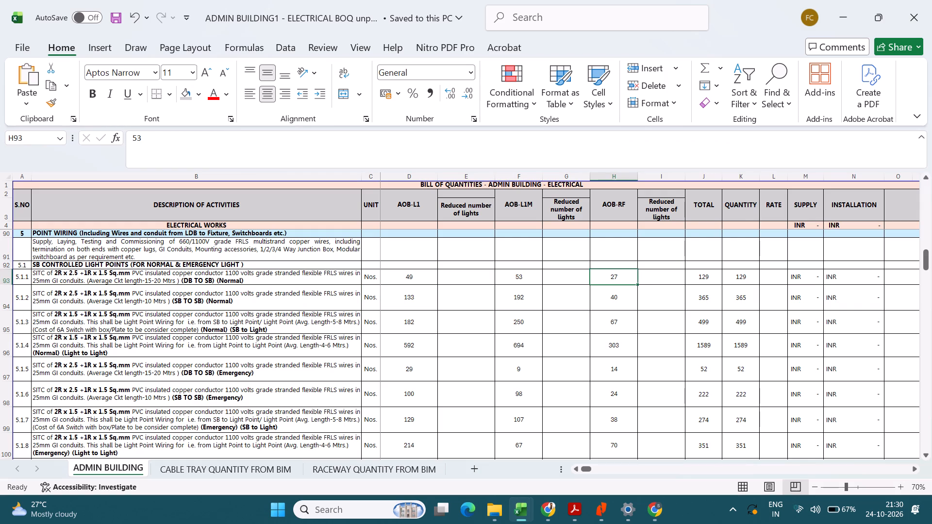
{"action": "left_click", "coordinate": [809, 278]}
{"action": "left_click_drag", "start_coordinate": [768, 278], "coordinate": [821, 458]}
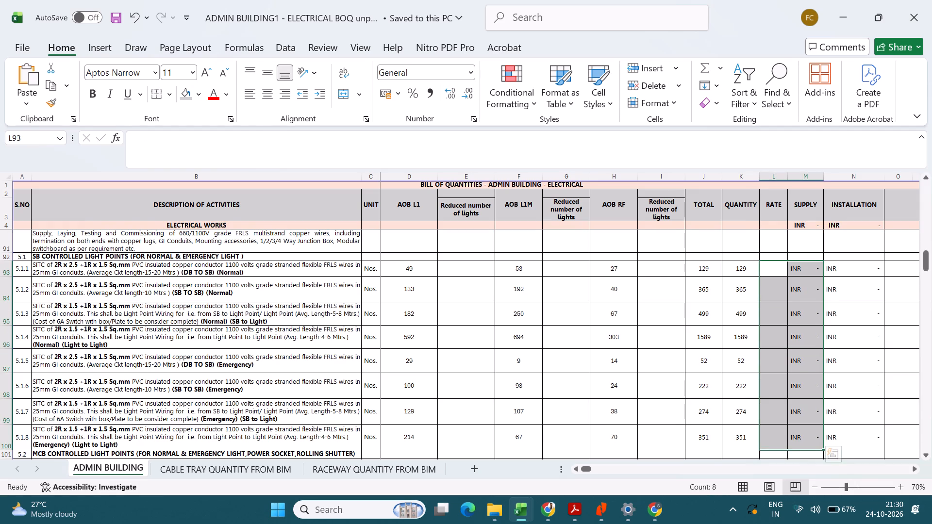
{"action": "left_click", "coordinate": [771, 268]}
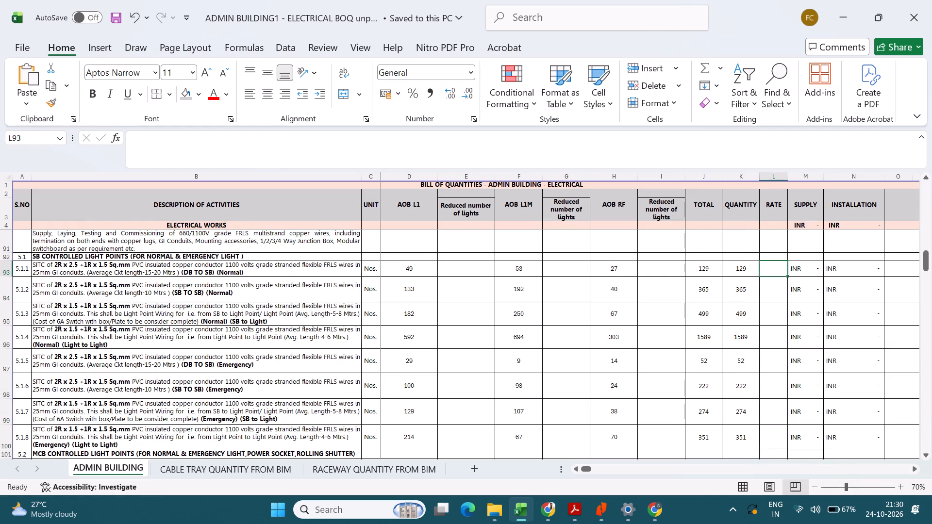
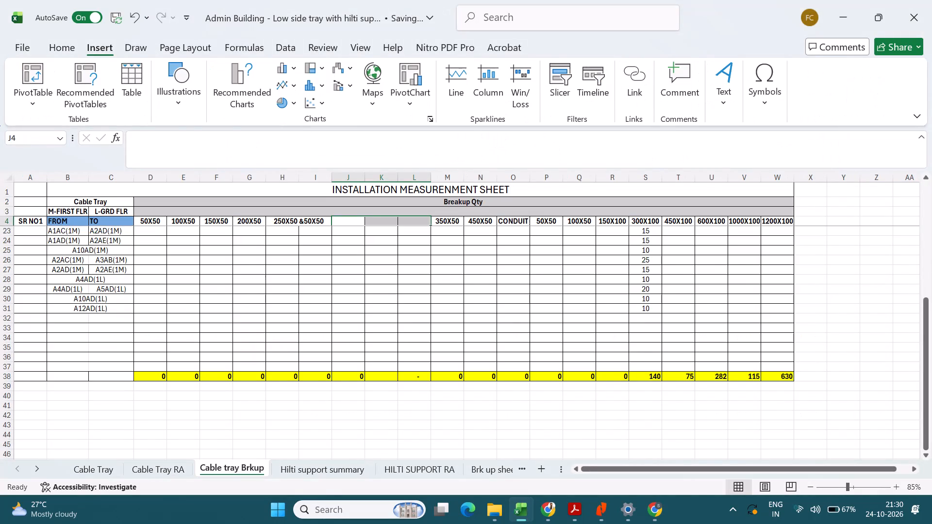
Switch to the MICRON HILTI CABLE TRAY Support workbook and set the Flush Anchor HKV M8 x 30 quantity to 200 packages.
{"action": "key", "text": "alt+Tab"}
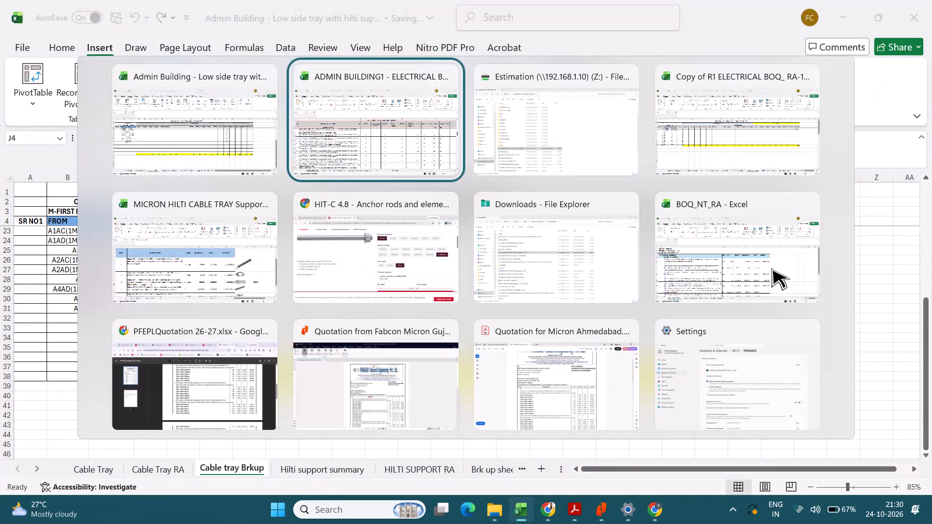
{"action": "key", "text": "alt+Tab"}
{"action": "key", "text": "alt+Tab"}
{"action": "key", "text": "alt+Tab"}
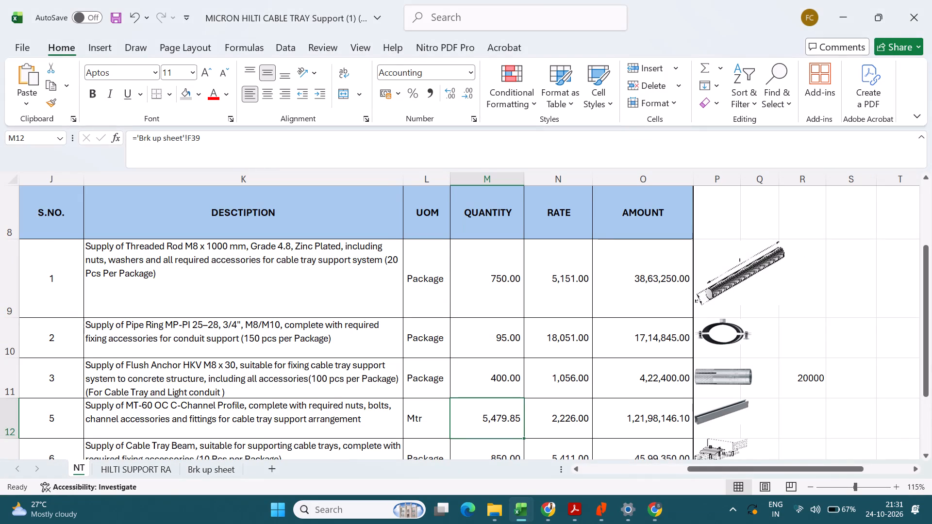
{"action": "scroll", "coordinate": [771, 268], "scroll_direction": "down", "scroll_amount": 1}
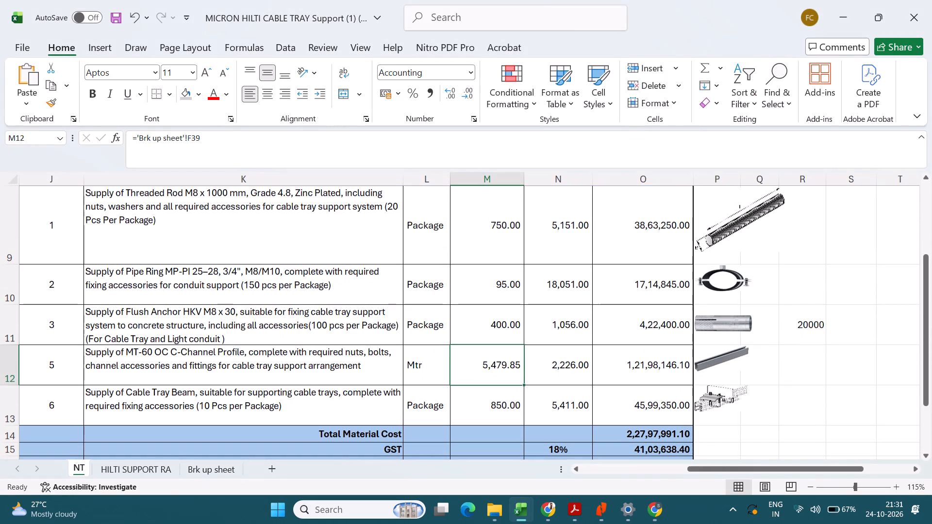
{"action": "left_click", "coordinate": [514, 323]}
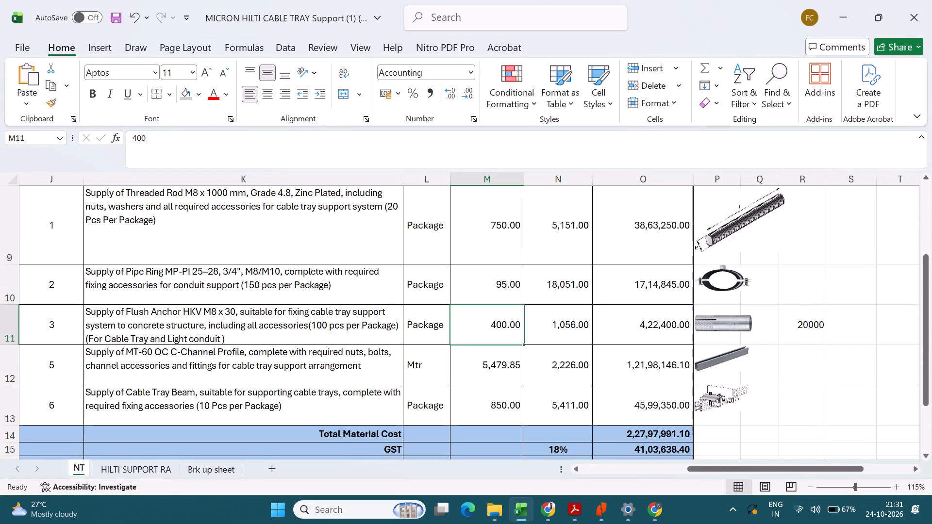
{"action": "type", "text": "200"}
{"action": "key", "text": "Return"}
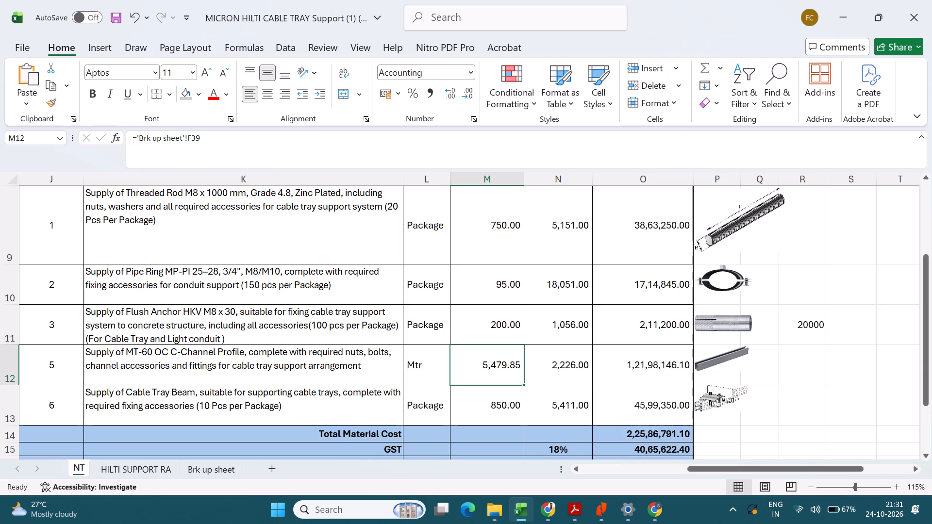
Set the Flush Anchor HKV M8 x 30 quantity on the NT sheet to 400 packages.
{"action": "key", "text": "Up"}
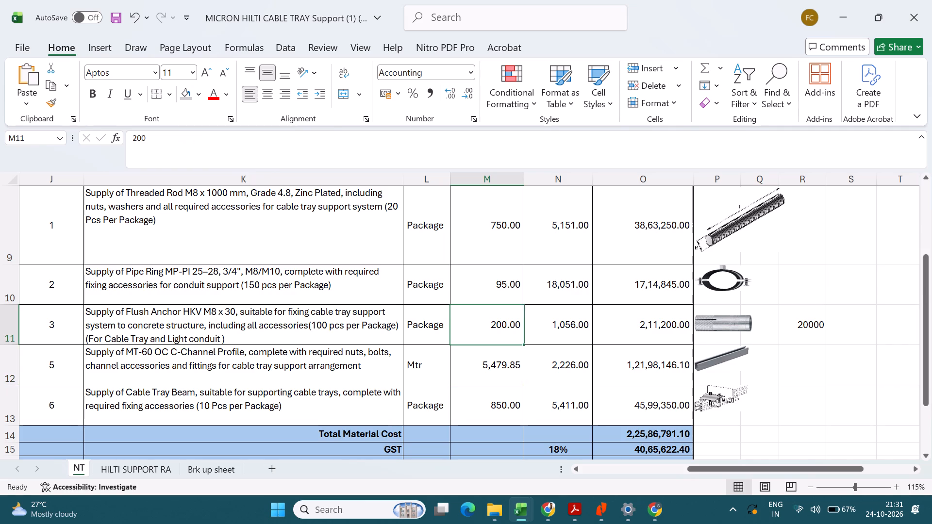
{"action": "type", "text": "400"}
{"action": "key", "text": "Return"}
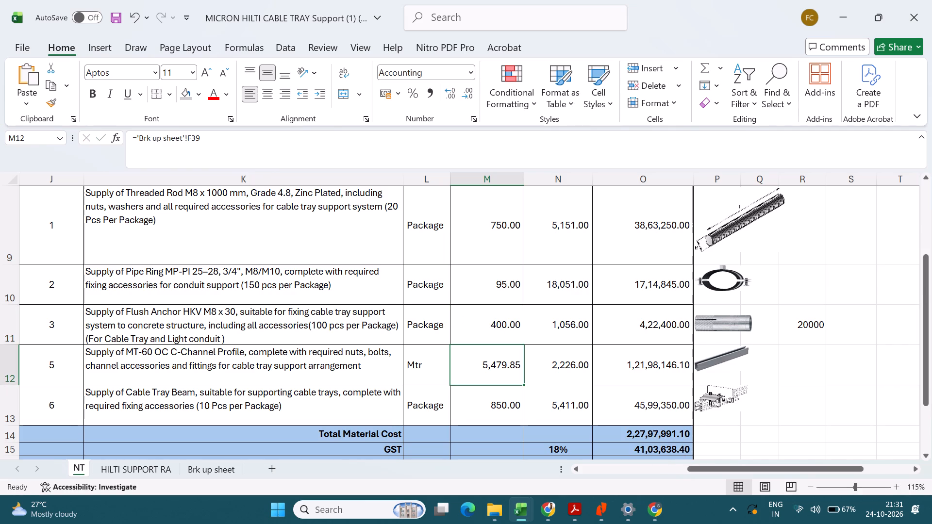
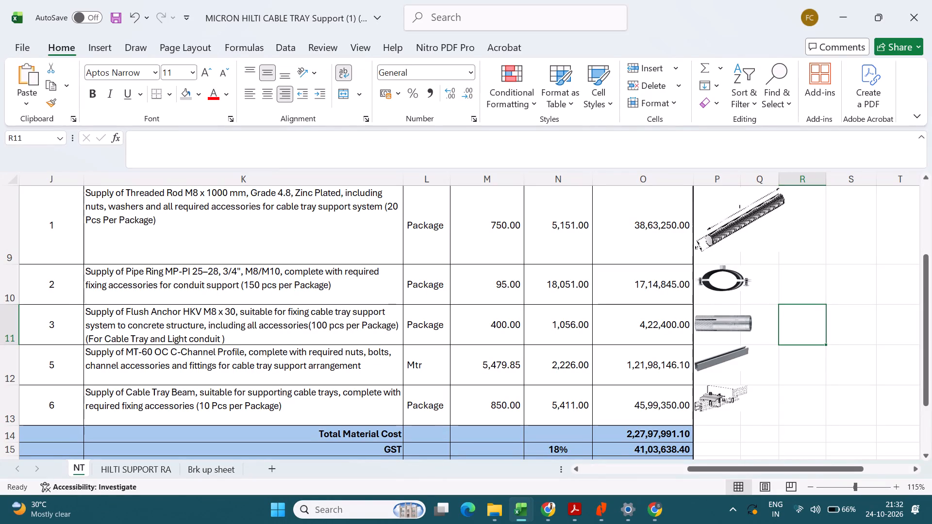
Trace the MT-60 OC C-Channel quantity to the Brk up sheet and examine the C channel quantities for each tray size.
{"action": "left_click", "coordinate": [501, 355]}
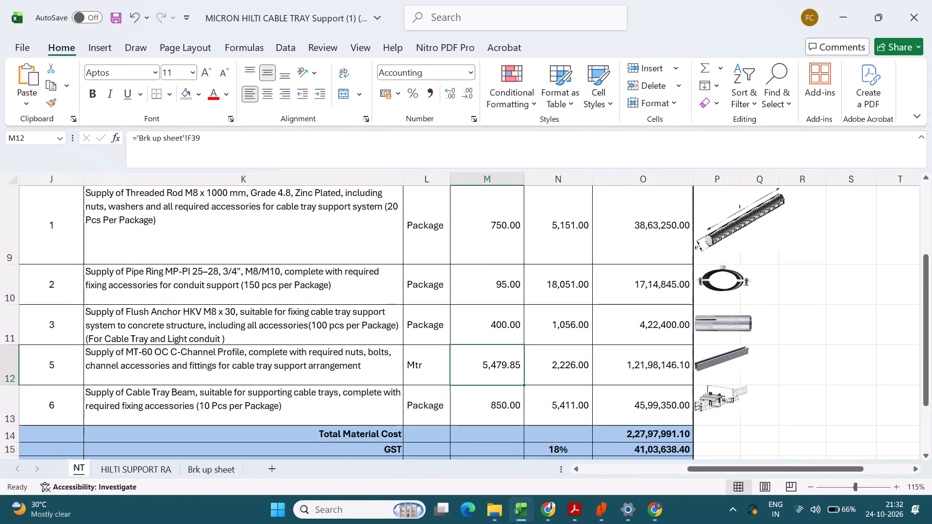
{"action": "key", "text": "ctrl+bracketleft"}
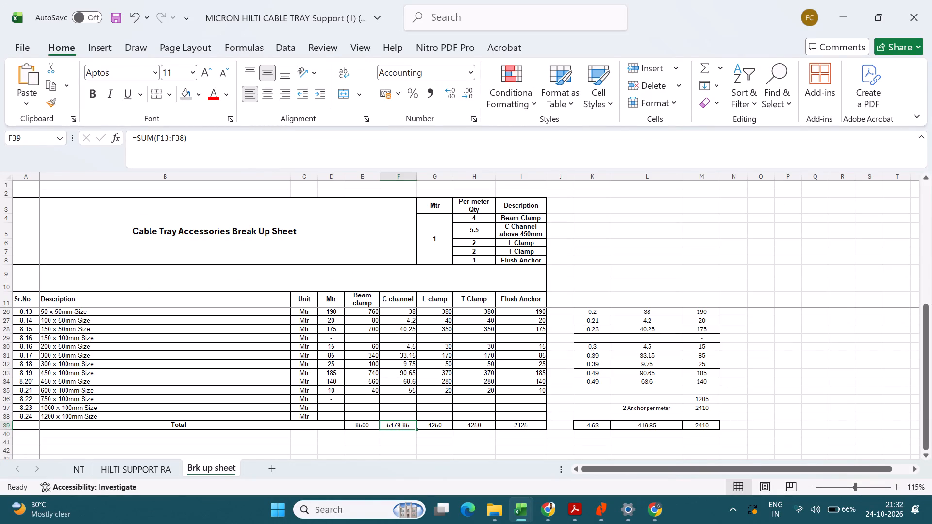
{"action": "scroll", "coordinate": [410, 426], "scroll_direction": "up", "scroll_amount": 2}
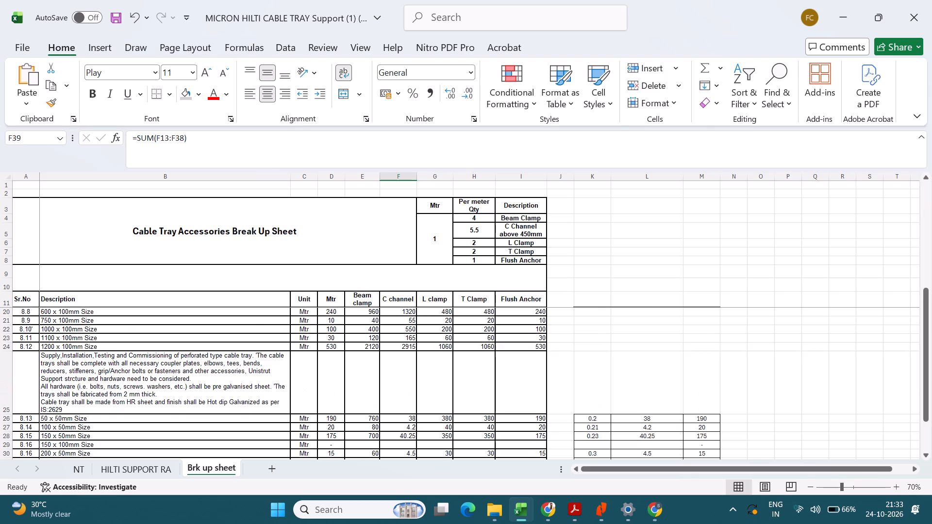
{"action": "scroll", "coordinate": [410, 422], "scroll_direction": "up", "scroll_amount": 5}
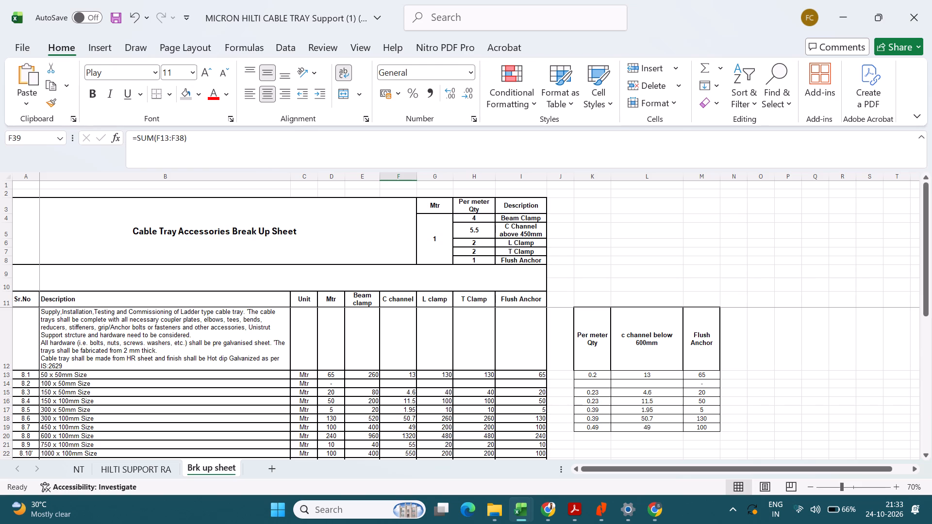
{"action": "left_click_drag", "start_coordinate": [399, 377], "coordinate": [399, 407]}
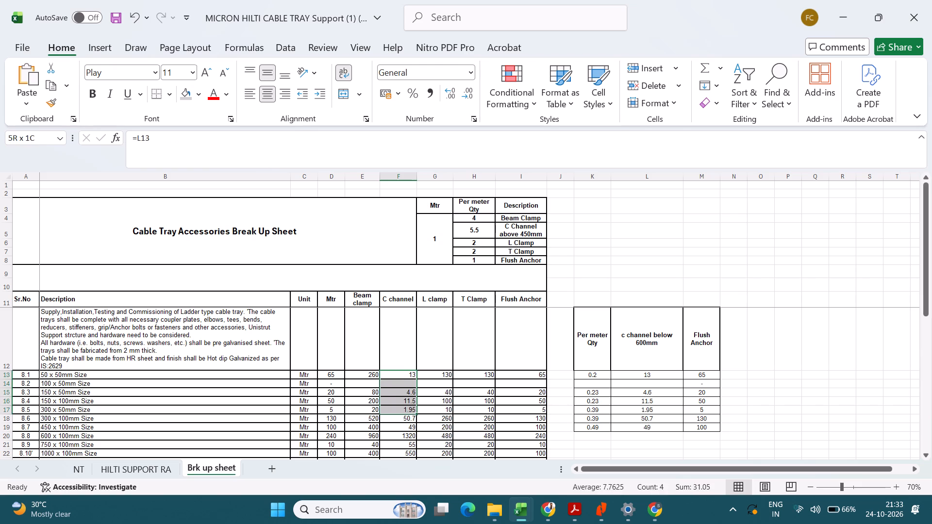
{"action": "left_click_drag", "start_coordinate": [399, 407], "coordinate": [399, 415]}
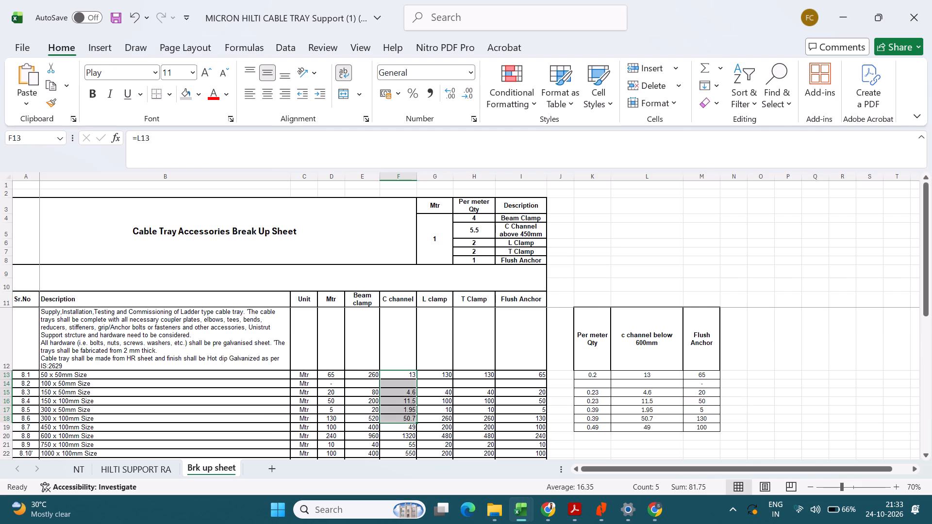
{"action": "scroll", "coordinate": [402, 409], "scroll_direction": "down", "scroll_amount": 1}
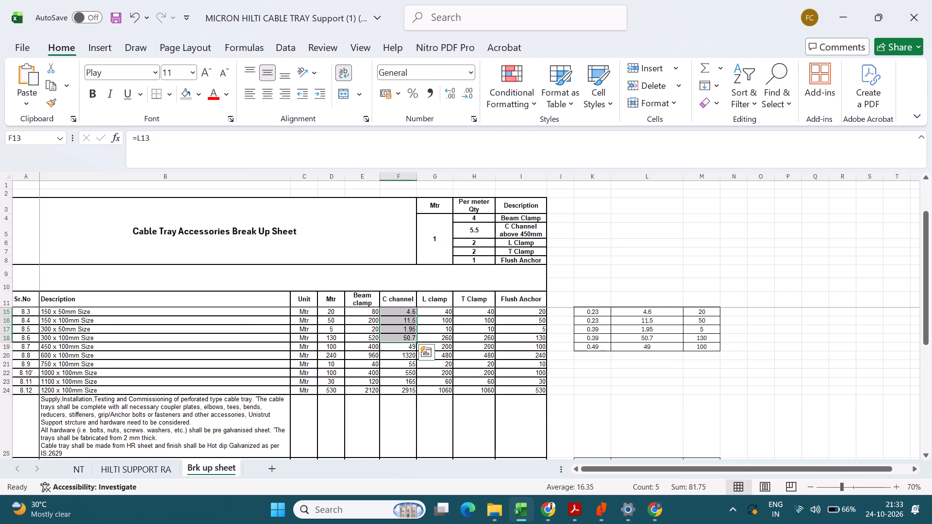
{"action": "left_click", "coordinate": [396, 335]}
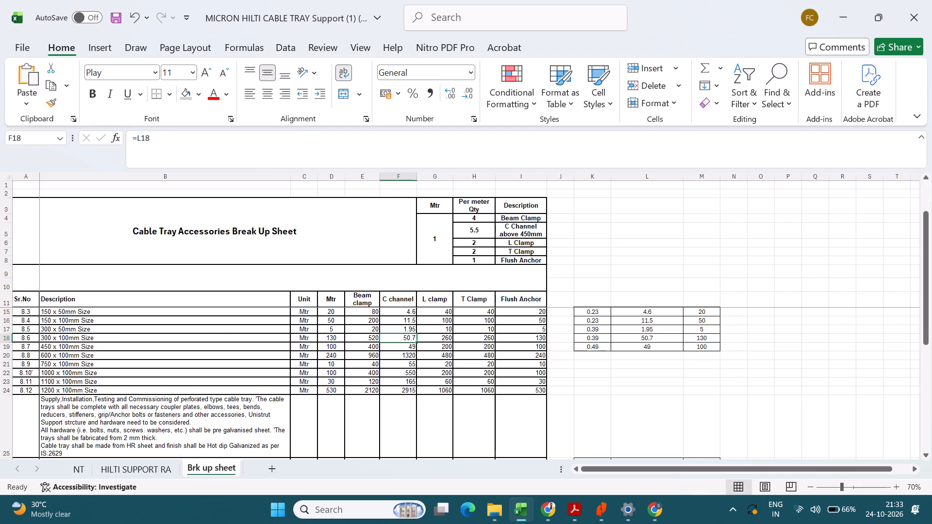
{"action": "left_click", "coordinate": [427, 356]}
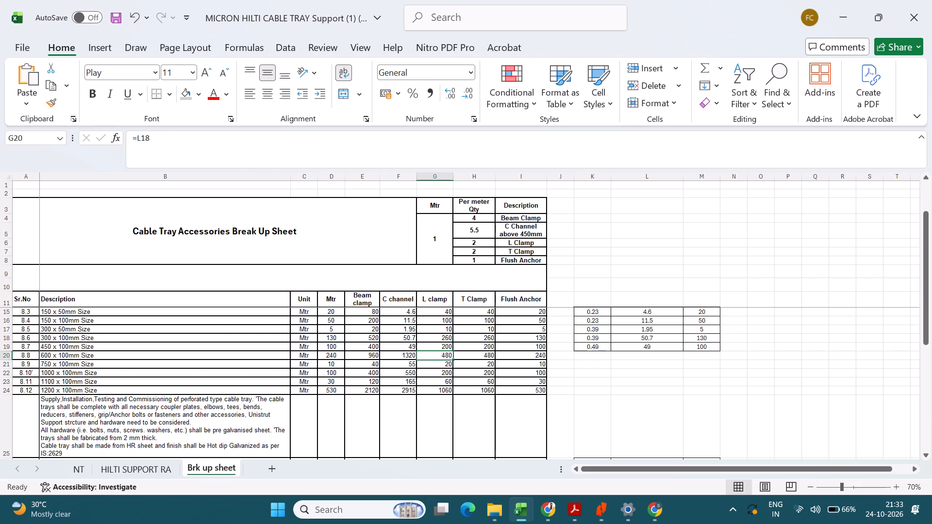
{"action": "scroll", "coordinate": [399, 407], "scroll_direction": "down", "scroll_amount": 3}
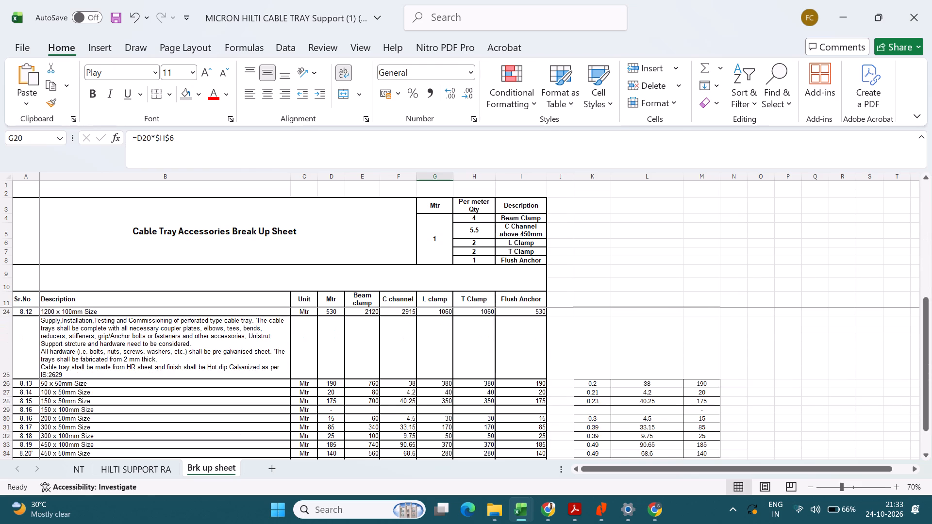
{"action": "scroll", "coordinate": [399, 407], "scroll_direction": "down", "scroll_amount": 1}
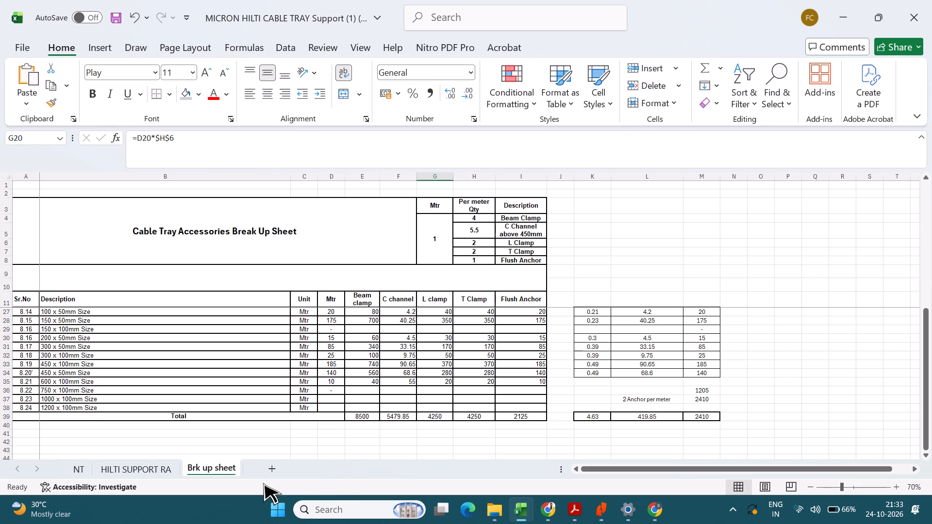
Review the rate analyses on the HILTI SUPPORT RA sheet, checking back against the items and totals on the NT sheet.
{"action": "left_click", "coordinate": [141, 471]}
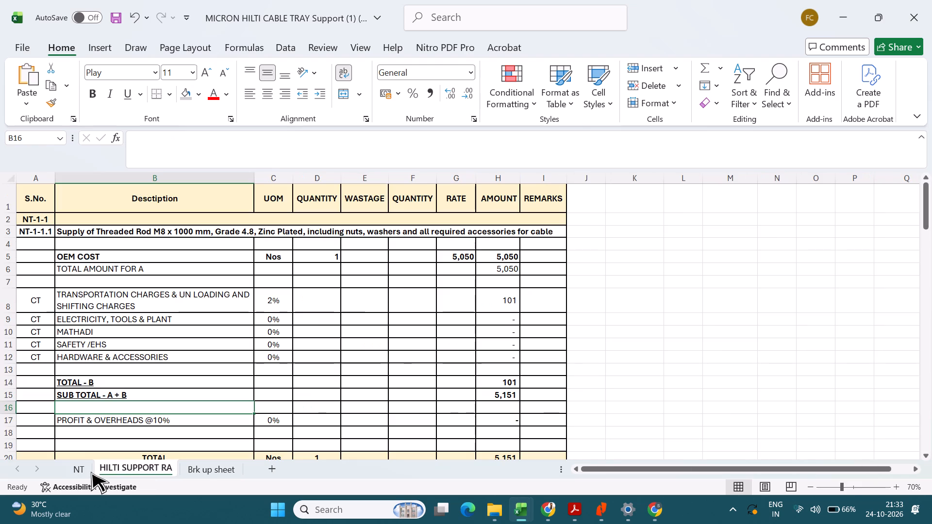
{"action": "scroll", "coordinate": [243, 420], "scroll_direction": "up", "scroll_amount": 3}
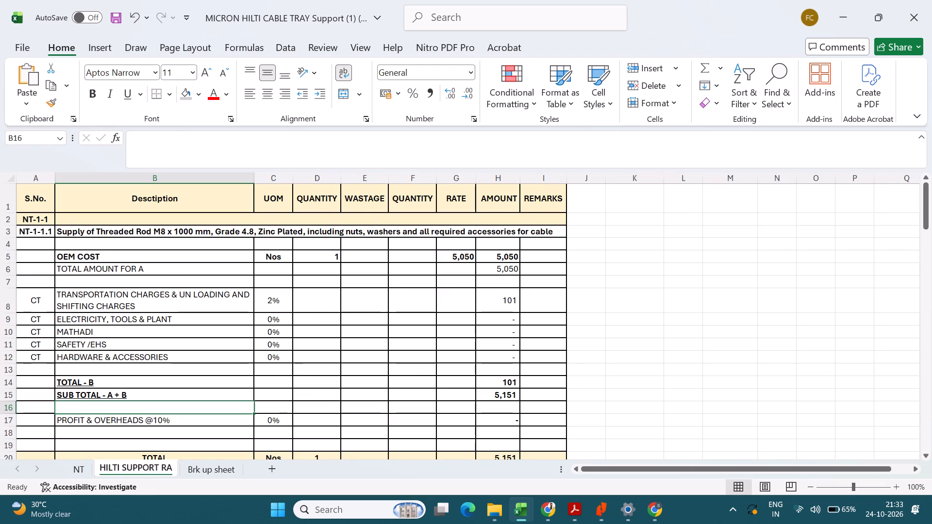
{"action": "scroll", "coordinate": [492, 350], "scroll_direction": "down", "scroll_amount": 6}
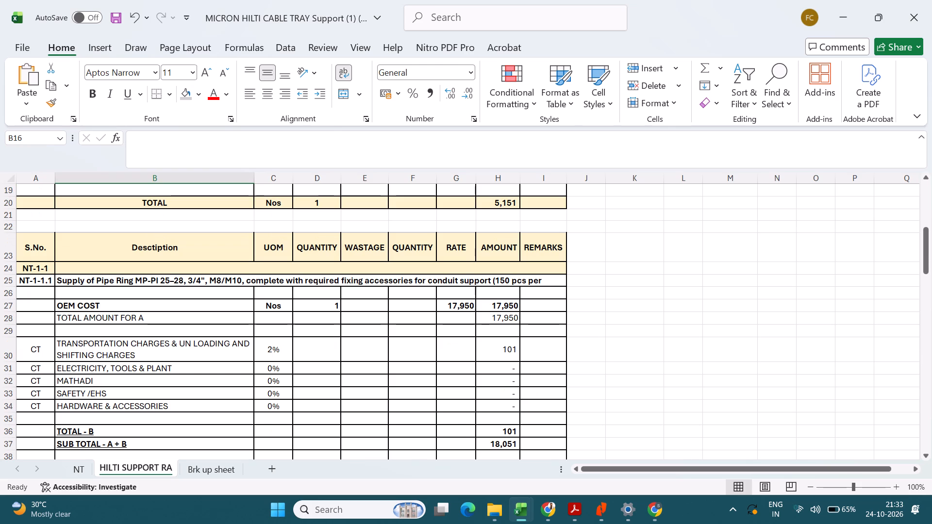
{"action": "scroll", "coordinate": [492, 350], "scroll_direction": "down", "scroll_amount": 4}
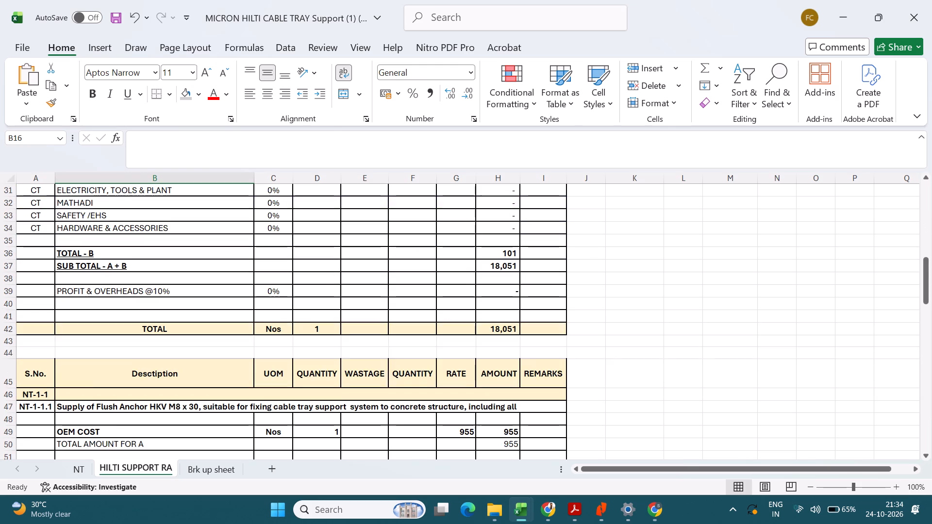
{"action": "scroll", "coordinate": [501, 358], "scroll_direction": "down", "scroll_amount": 4}
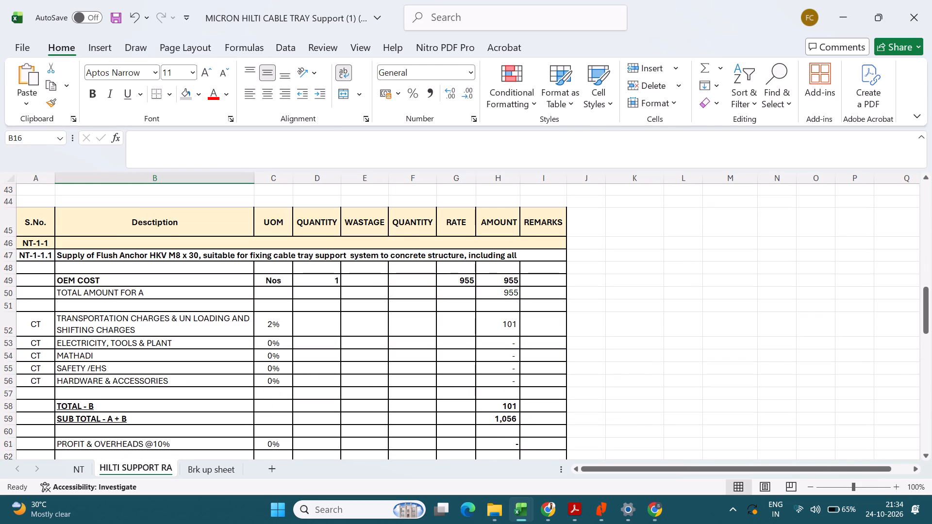
{"action": "scroll", "coordinate": [501, 358], "scroll_direction": "down", "scroll_amount": 4}
{"action": "left_click", "coordinate": [86, 472]}
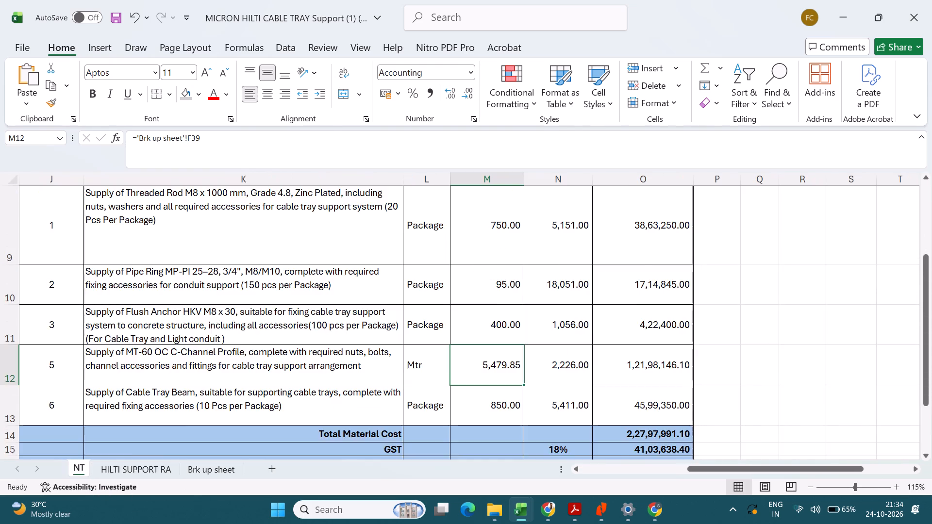
{"action": "scroll", "coordinate": [274, 356], "scroll_direction": "down", "scroll_amount": 1}
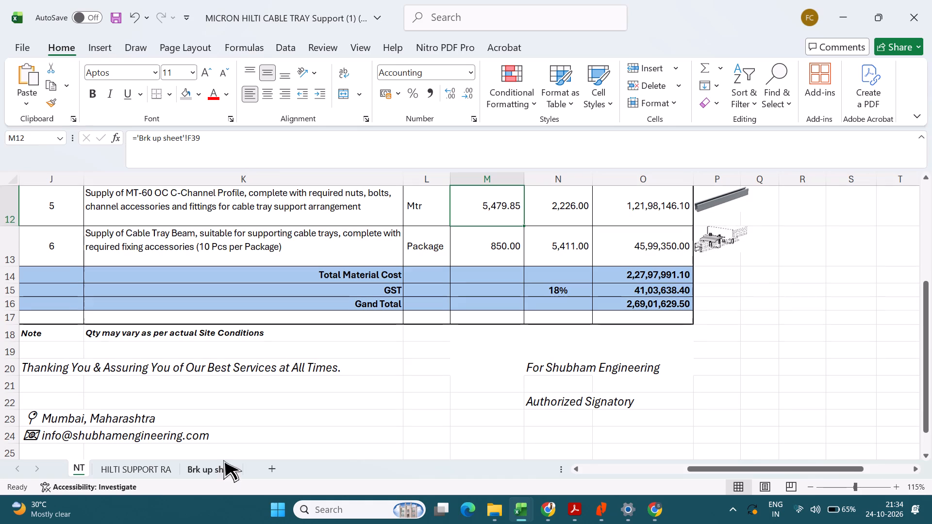
{"action": "left_click", "coordinate": [158, 467]}
{"action": "scroll", "coordinate": [252, 420], "scroll_direction": "down", "scroll_amount": 3}
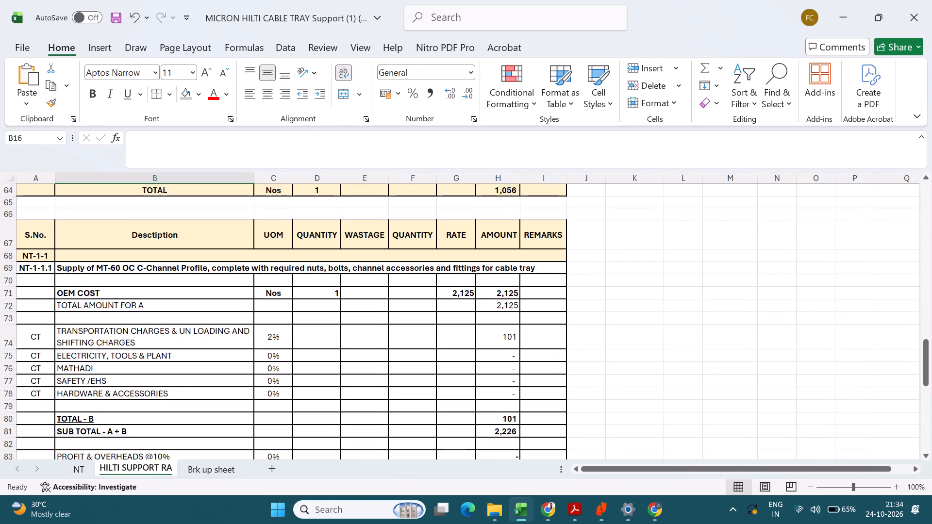
{"action": "scroll", "coordinate": [253, 421], "scroll_direction": "up", "scroll_amount": 20}
{"action": "scroll", "coordinate": [253, 421], "scroll_direction": "up", "scroll_amount": 4}
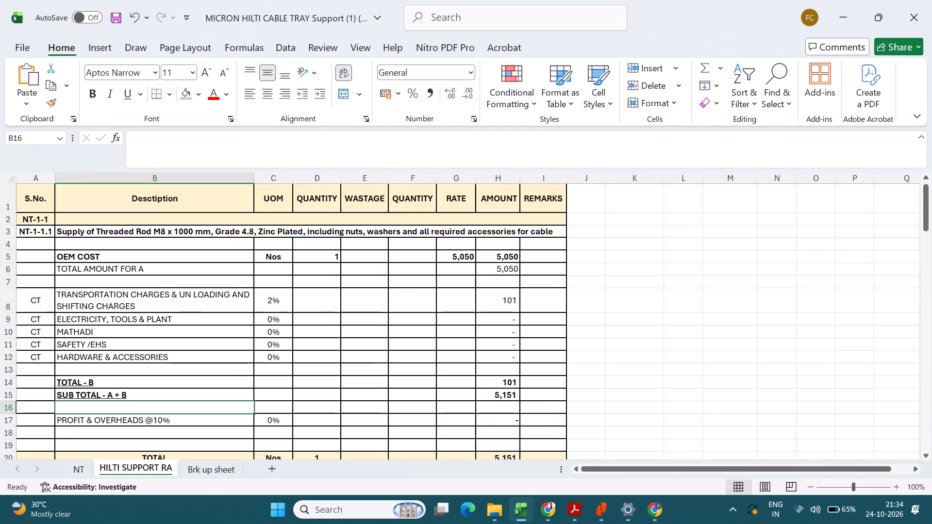
{"action": "scroll", "coordinate": [253, 421], "scroll_direction": "up", "scroll_amount": 8}
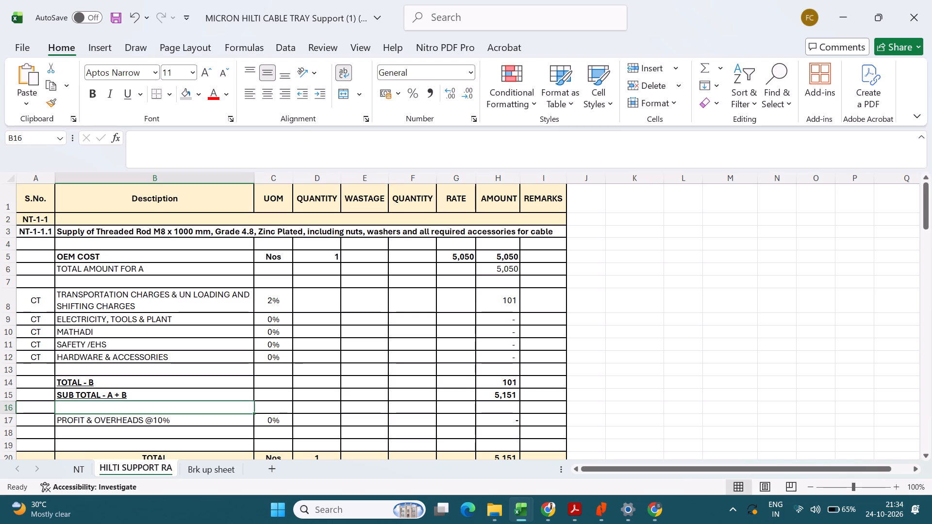
{"action": "scroll", "coordinate": [561, 346], "scroll_direction": "up", "scroll_amount": 12}
{"action": "left_click_drag", "start_coordinate": [923, 186], "coordinate": [921, 128]}
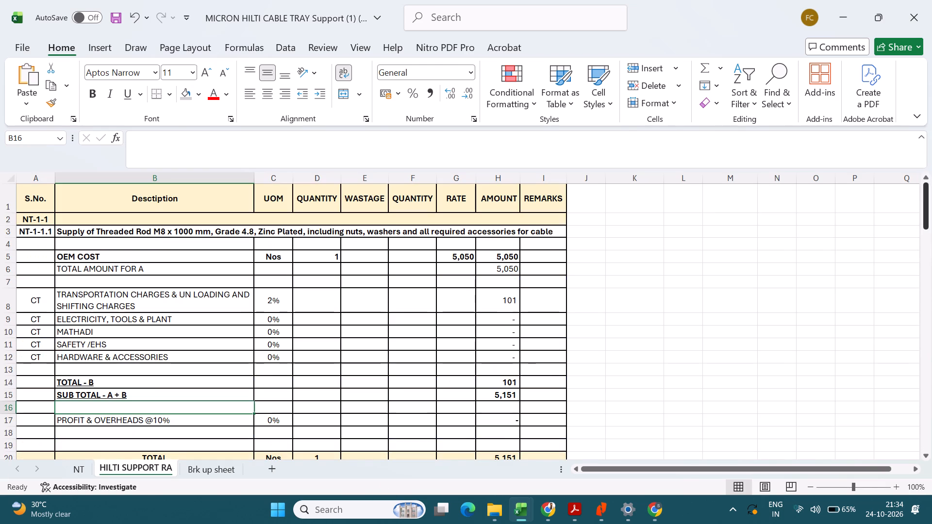
Set the profit and overheads percentage to 15% in the Threaded Rod M8 x 1000 mm rate analysis.
{"action": "left_click", "coordinate": [281, 418]}
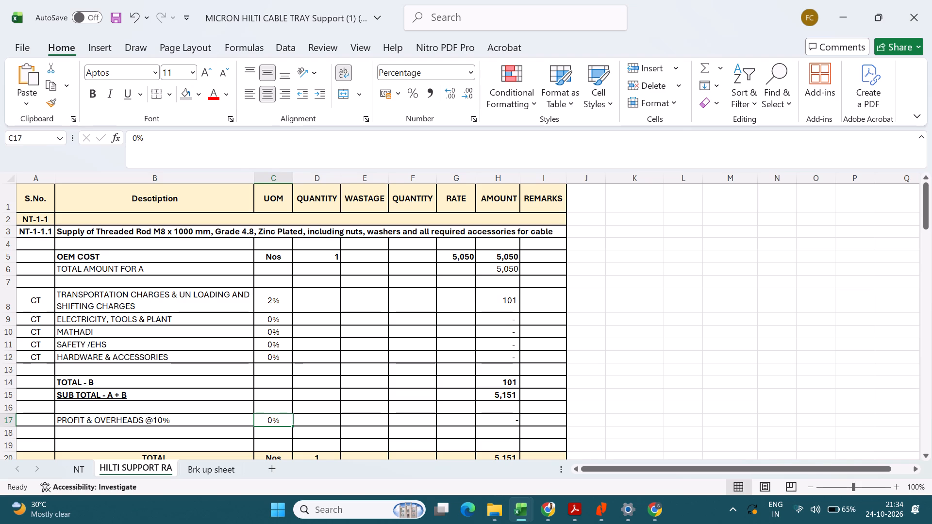
{"action": "left_click", "coordinate": [275, 423]}
{"action": "type", "text": "15"}
{"action": "key", "text": "Return"}
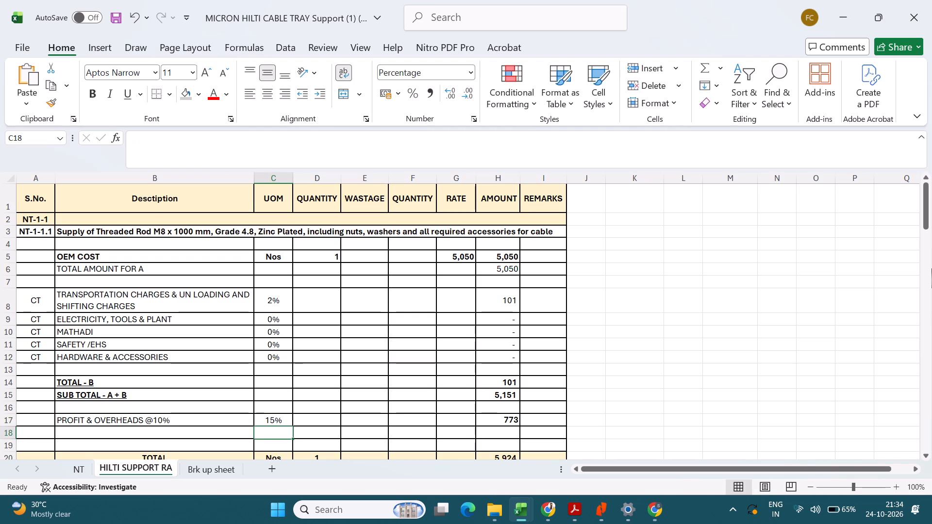
Set the profit and overheads percentage to 15% in the Pipe Ring MP-PI 25–28 rate analysis.
{"action": "scroll", "coordinate": [822, 277], "scroll_direction": "up", "scroll_amount": 5}
{"action": "scroll", "coordinate": [257, 416], "scroll_direction": "down", "scroll_amount": 3}
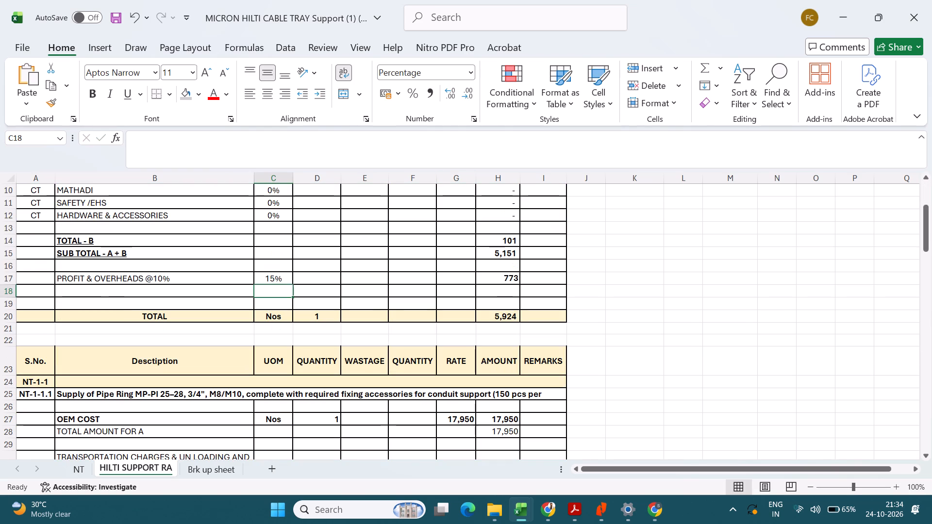
{"action": "left_click", "coordinate": [269, 275]}
{"action": "scroll", "coordinate": [312, 331], "scroll_direction": "down", "scroll_amount": 3}
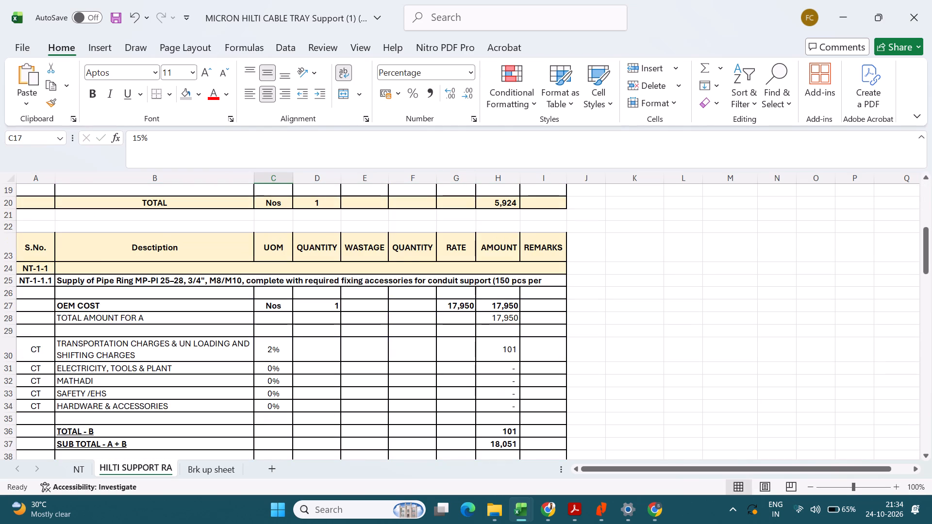
{"action": "scroll", "coordinate": [319, 352], "scroll_direction": "down", "scroll_amount": 3}
{"action": "left_click", "coordinate": [269, 340]}
{"action": "type", "text": "15"}
{"action": "key", "text": "Return"}
Set the profit and overheads percentage to 15% in the Flush Anchor HKV M8 x 30 rate analysis.
{"action": "scroll", "coordinate": [465, 416], "scroll_direction": "down", "scroll_amount": 4}
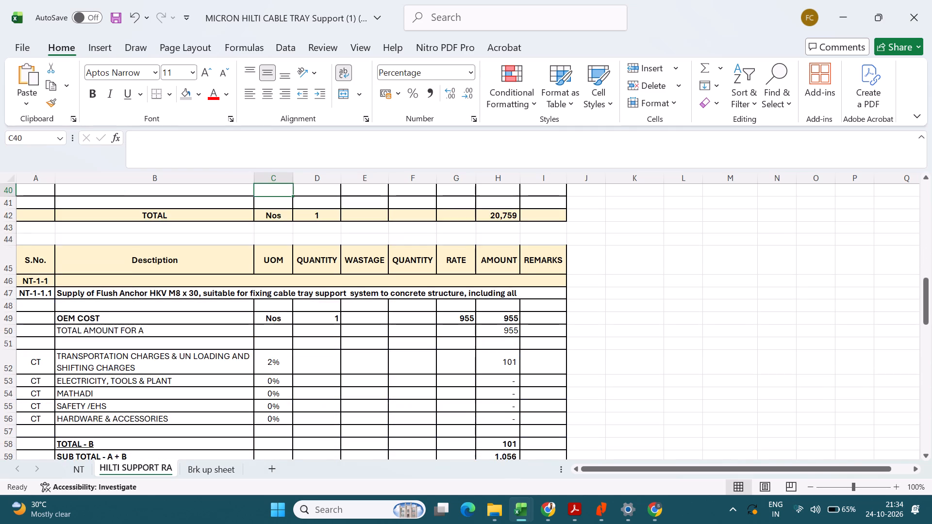
{"action": "scroll", "coordinate": [390, 353], "scroll_direction": "down", "scroll_amount": 3}
{"action": "left_click", "coordinate": [271, 355]}
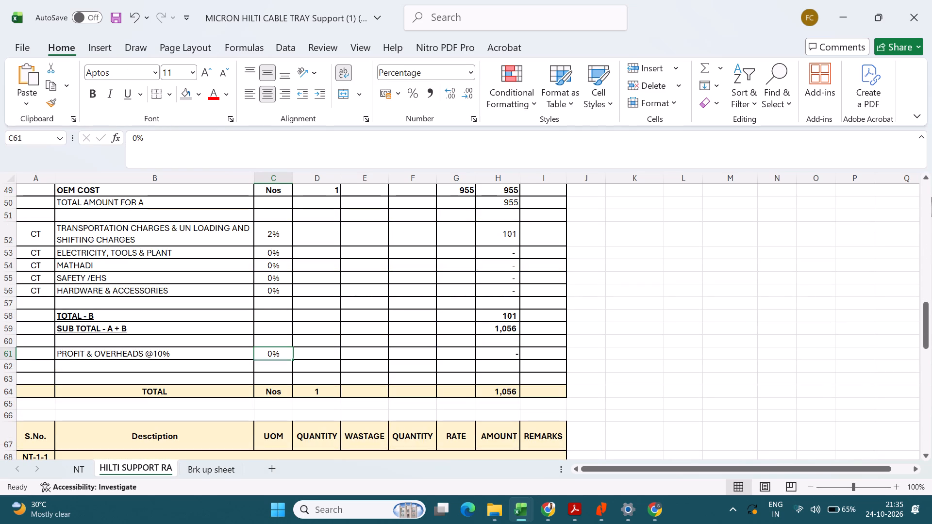
{"action": "type", "text": "15."}
{"action": "key", "text": "Return"}
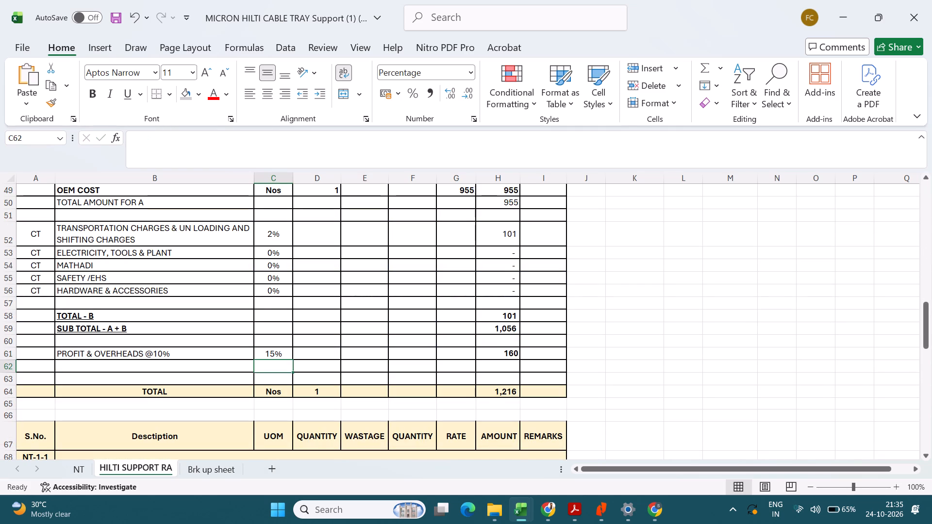
Set the profit and overheads percentage to 15% in the MT-60 OC C-Channel Profile rate analysis.
{"action": "scroll", "coordinate": [774, 239], "scroll_direction": "down", "scroll_amount": 6}
{"action": "scroll", "coordinate": [373, 391], "scroll_direction": "up", "scroll_amount": 5}
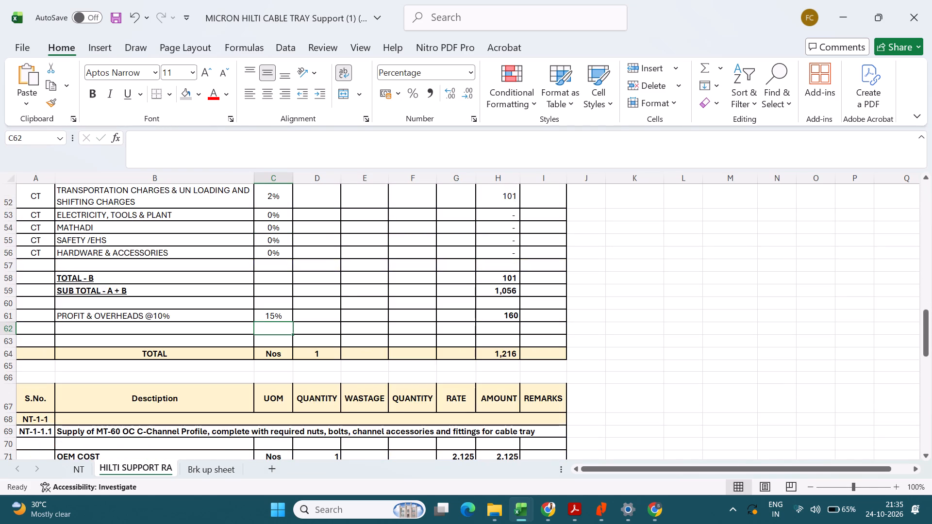
{"action": "scroll", "coordinate": [373, 391], "scroll_direction": "down", "scroll_amount": 8}
{"action": "left_click", "coordinate": [276, 277]}
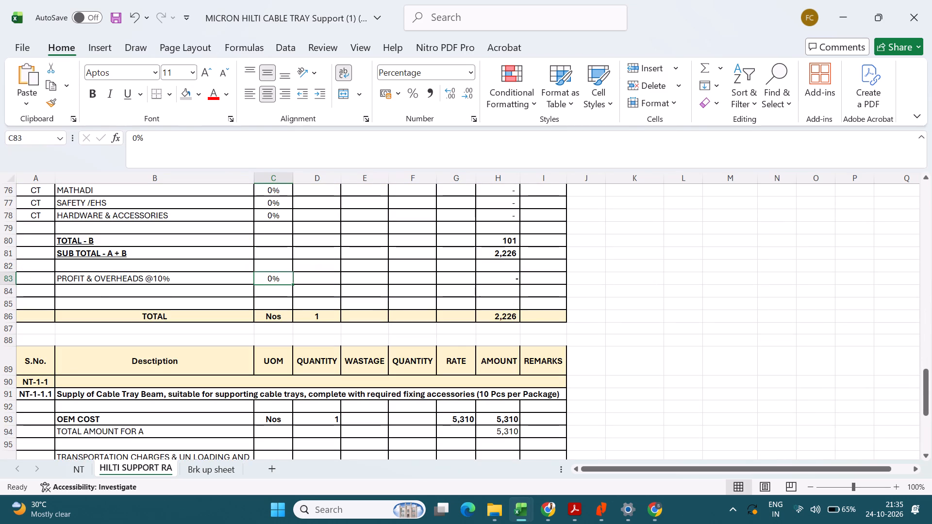
{"action": "type", "text": "15."}
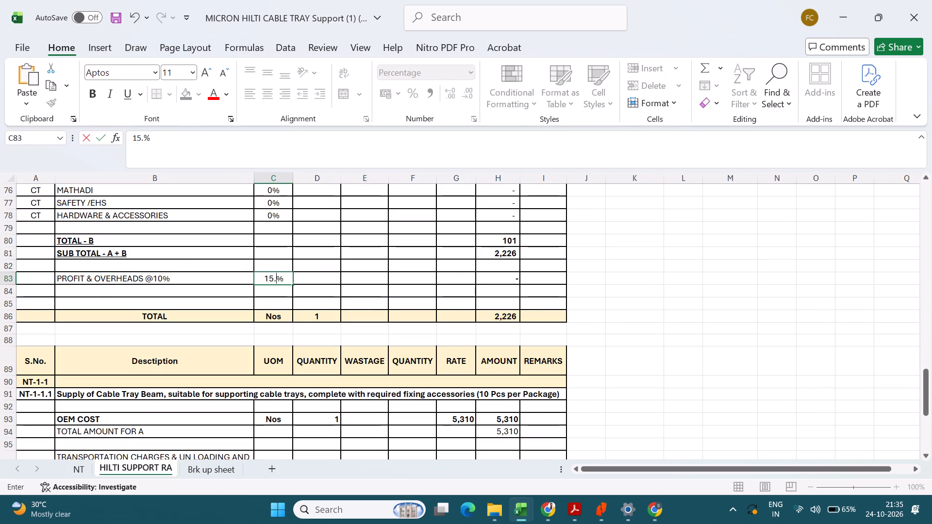
{"action": "key", "text": "BackSpace"}
{"action": "key", "text": "Return"}
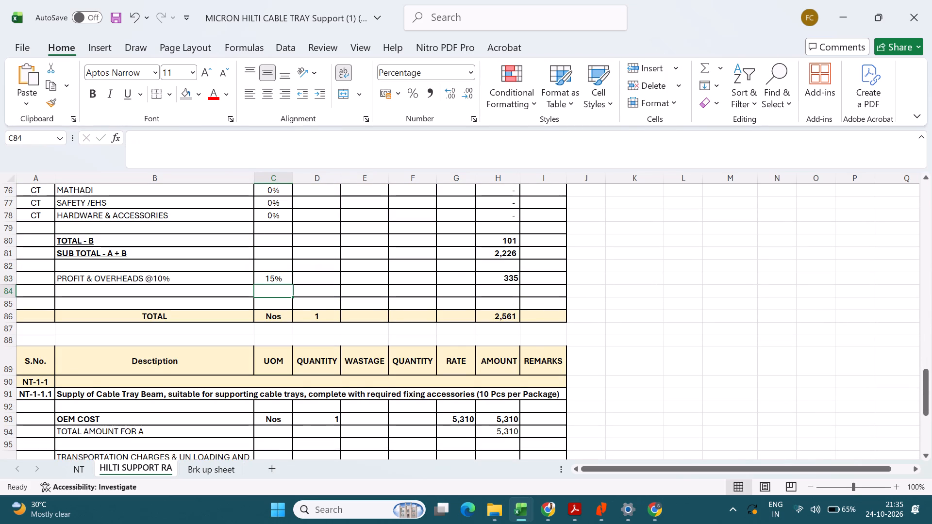
Set the profit and overheads percentage to 15% in the Cable Tray Beam rate analysis.
{"action": "scroll", "coordinate": [657, 363], "scroll_direction": "down", "scroll_amount": 3}
{"action": "scroll", "coordinate": [534, 372], "scroll_direction": "down", "scroll_amount": 6}
{"action": "left_click", "coordinate": [280, 211]}
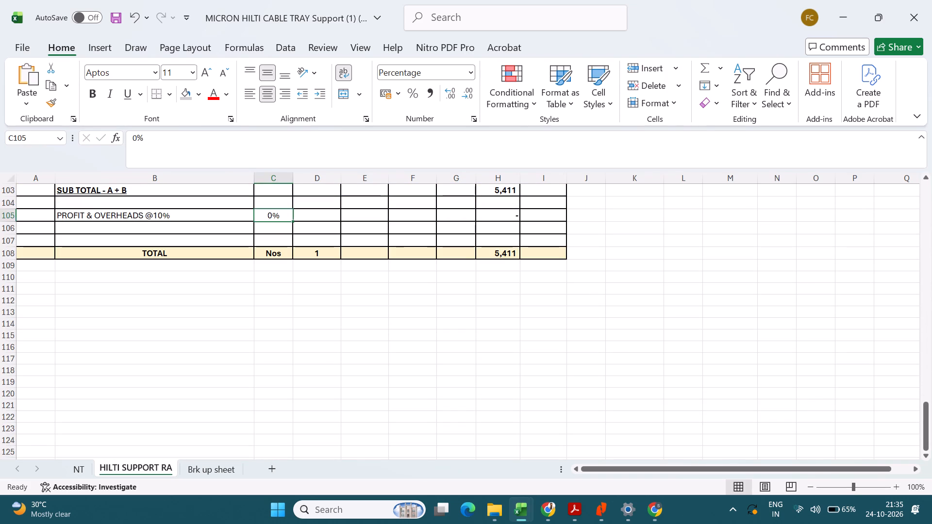
{"action": "type", "text": "15"}
{"action": "key", "text": "Return"}
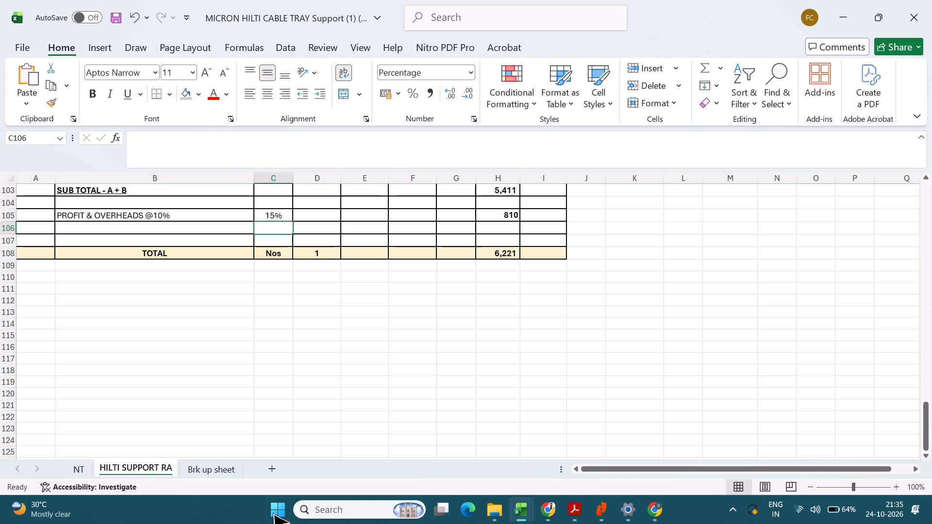
Check the Total Material Cost on the NT sheet with the profit and overheads applied.
{"action": "left_click", "coordinate": [77, 461]}
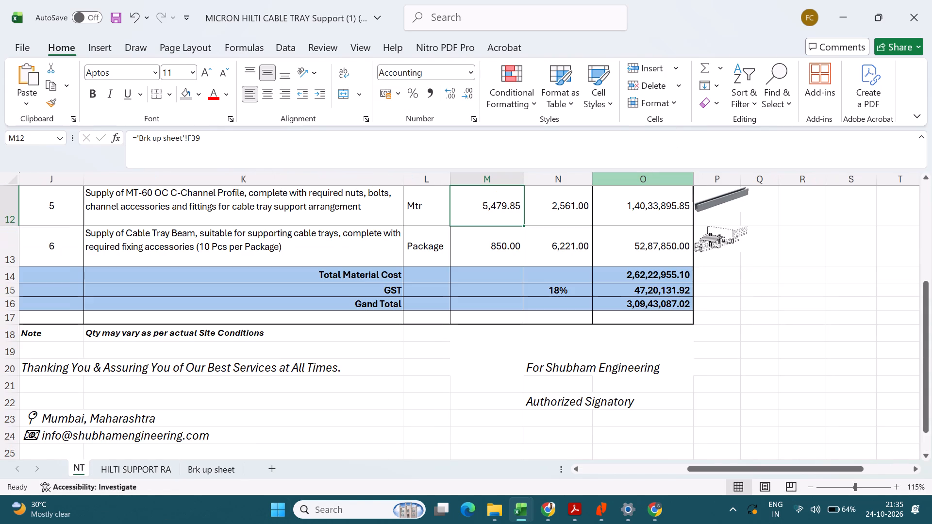
{"action": "left_click", "coordinate": [644, 273]}
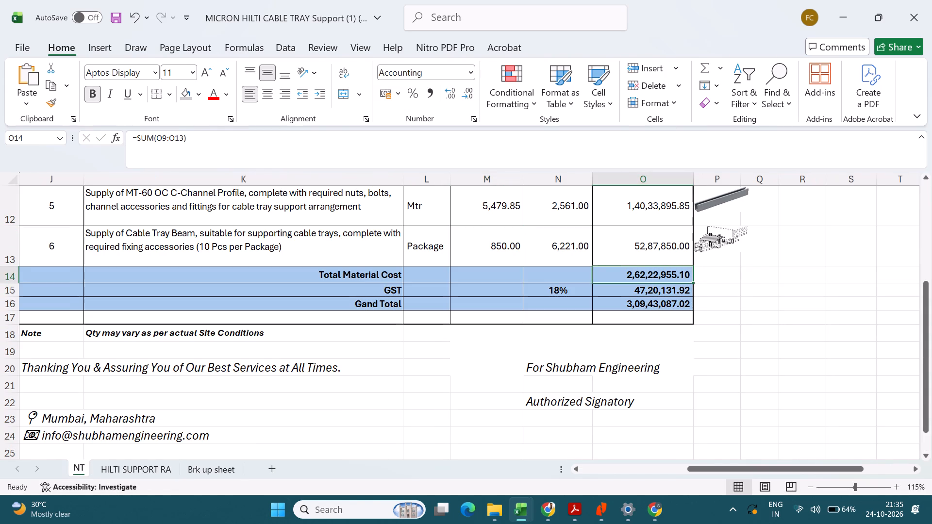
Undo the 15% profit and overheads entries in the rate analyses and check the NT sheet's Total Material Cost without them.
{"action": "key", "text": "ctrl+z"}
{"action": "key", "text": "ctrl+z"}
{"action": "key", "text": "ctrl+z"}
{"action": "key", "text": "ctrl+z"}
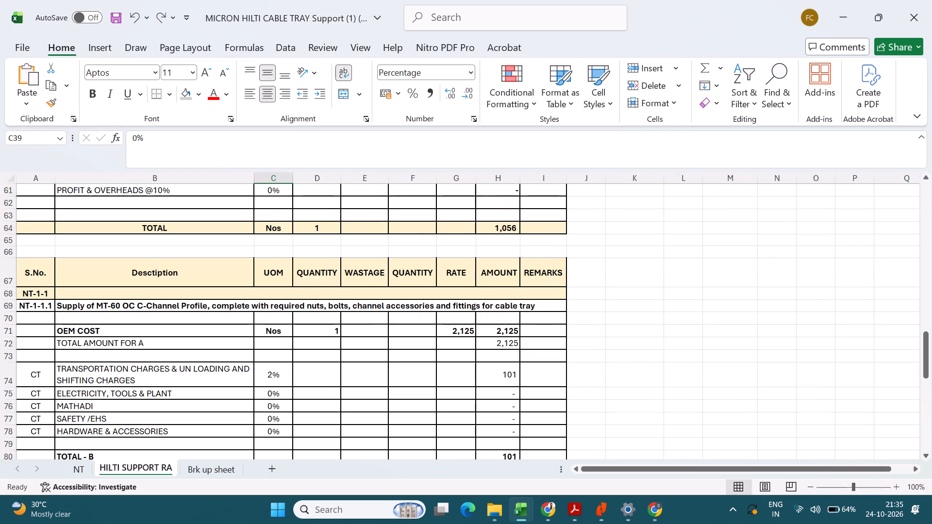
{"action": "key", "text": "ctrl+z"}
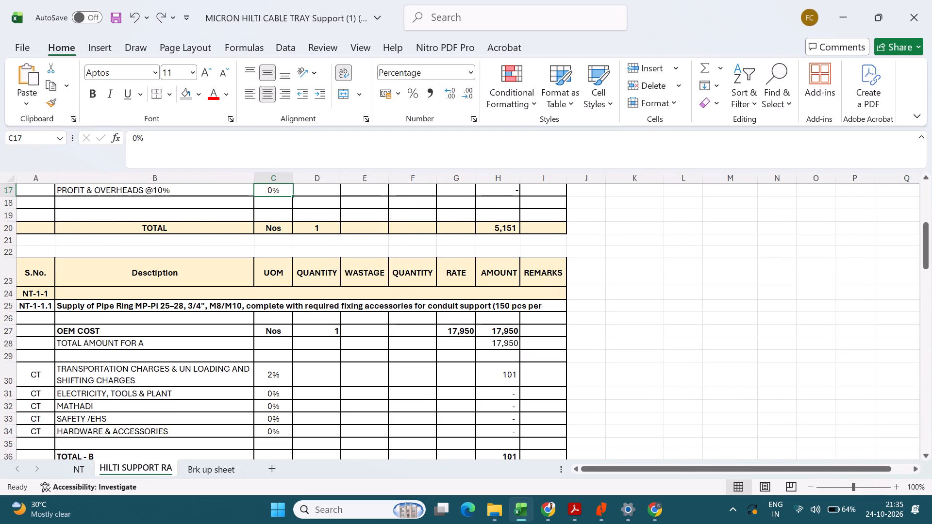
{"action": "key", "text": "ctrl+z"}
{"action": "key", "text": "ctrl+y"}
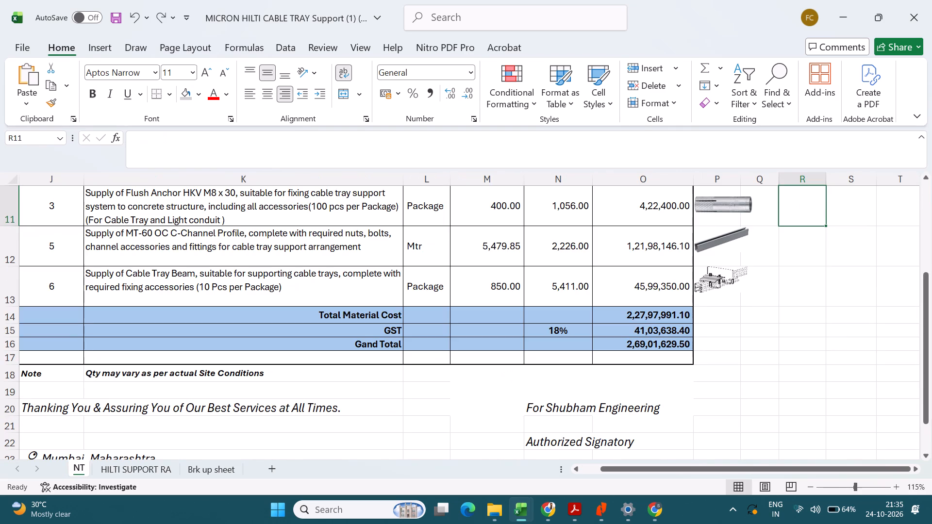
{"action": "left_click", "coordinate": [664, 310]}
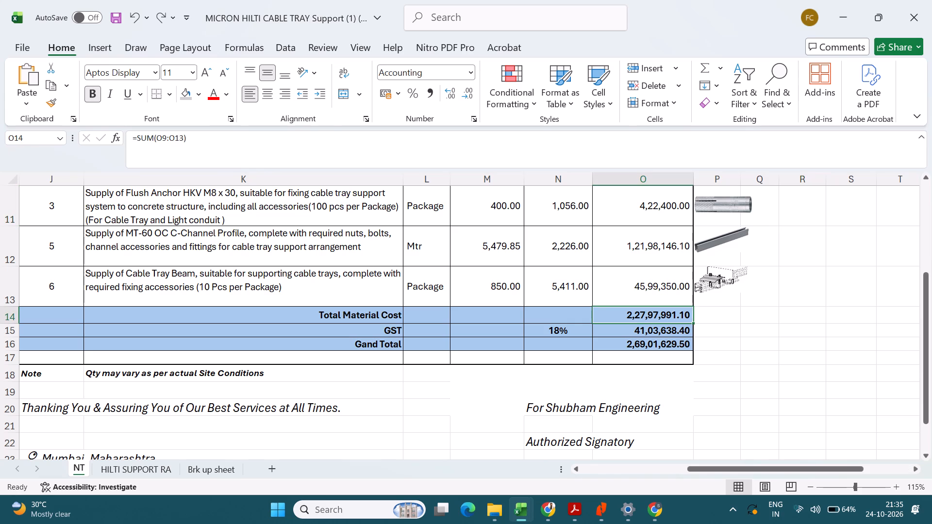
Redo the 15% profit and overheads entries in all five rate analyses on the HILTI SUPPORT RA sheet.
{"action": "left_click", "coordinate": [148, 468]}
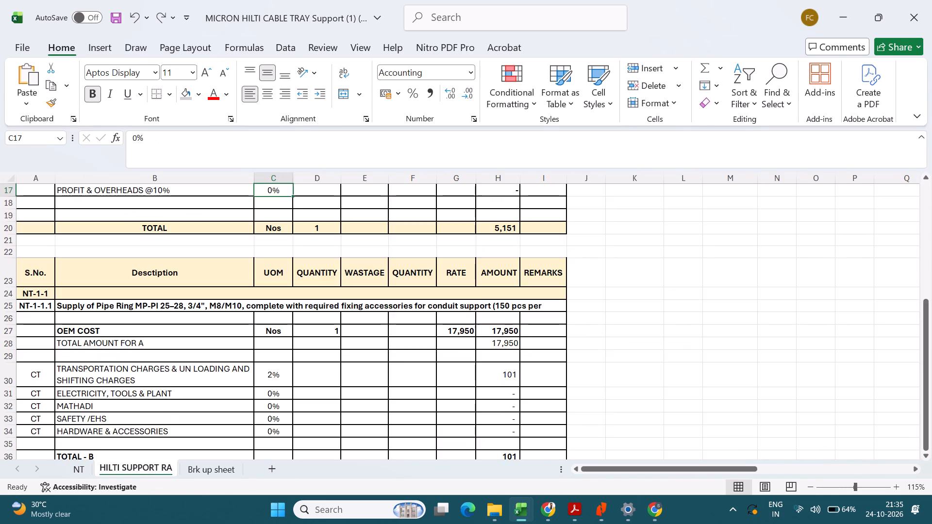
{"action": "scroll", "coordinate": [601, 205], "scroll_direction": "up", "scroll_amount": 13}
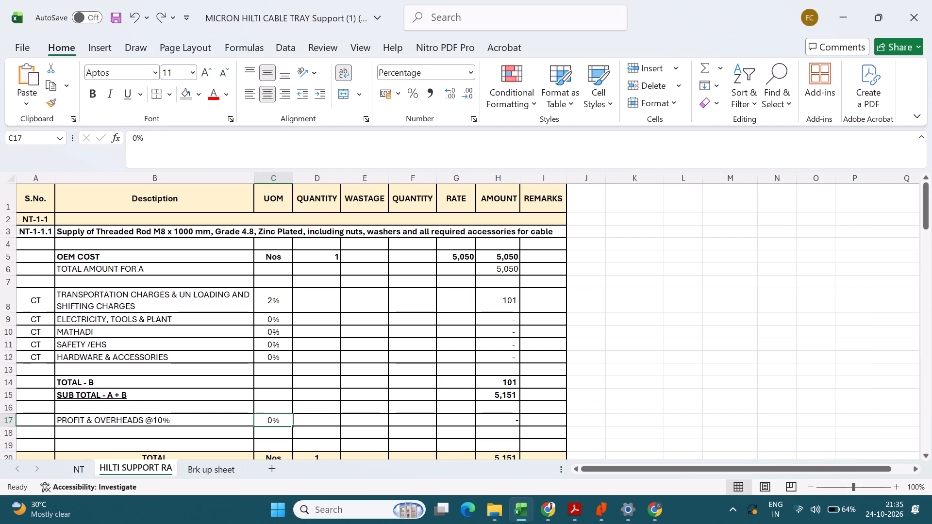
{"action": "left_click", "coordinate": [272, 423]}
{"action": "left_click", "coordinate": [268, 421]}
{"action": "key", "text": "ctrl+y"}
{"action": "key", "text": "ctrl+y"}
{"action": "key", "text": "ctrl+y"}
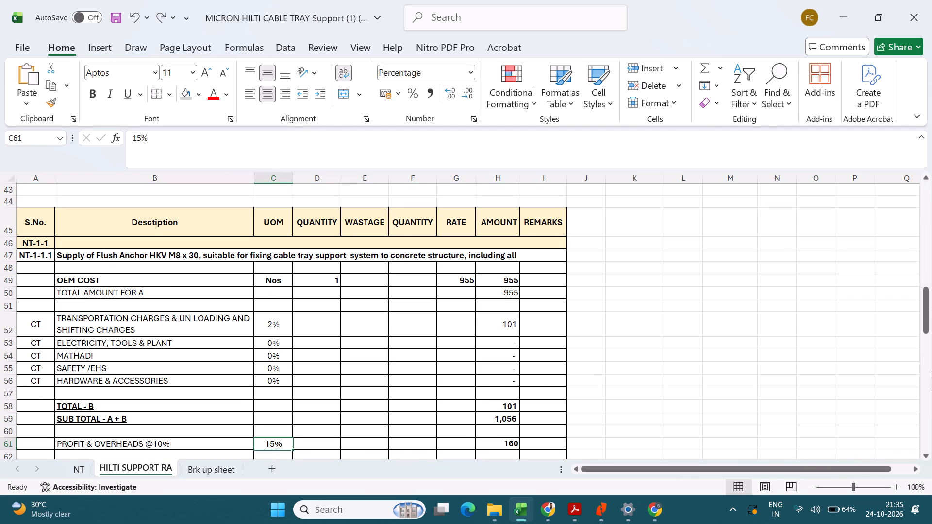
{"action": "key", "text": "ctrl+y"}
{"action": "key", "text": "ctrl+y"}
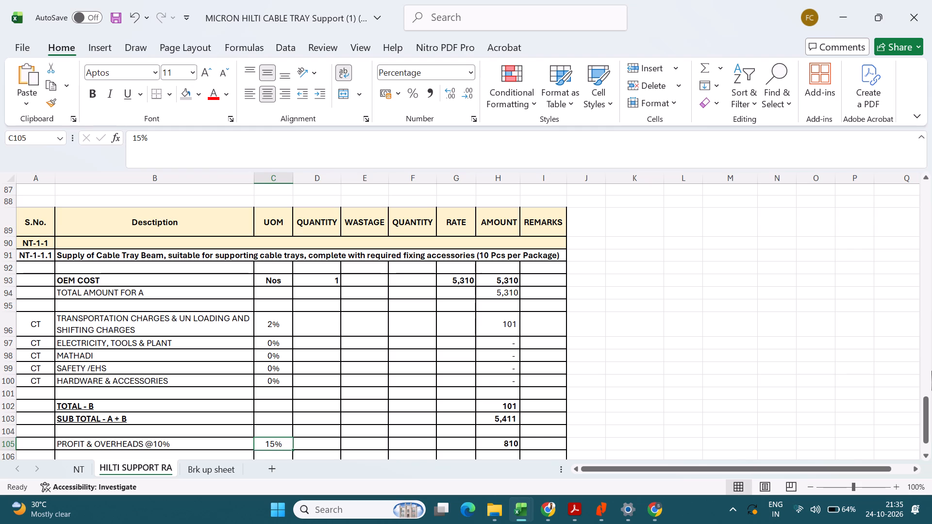
Check the Total Material Cost amount and its formula on the NT sheet.
{"action": "scroll", "coordinate": [931, 371], "scroll_direction": "down", "scroll_amount": 3}
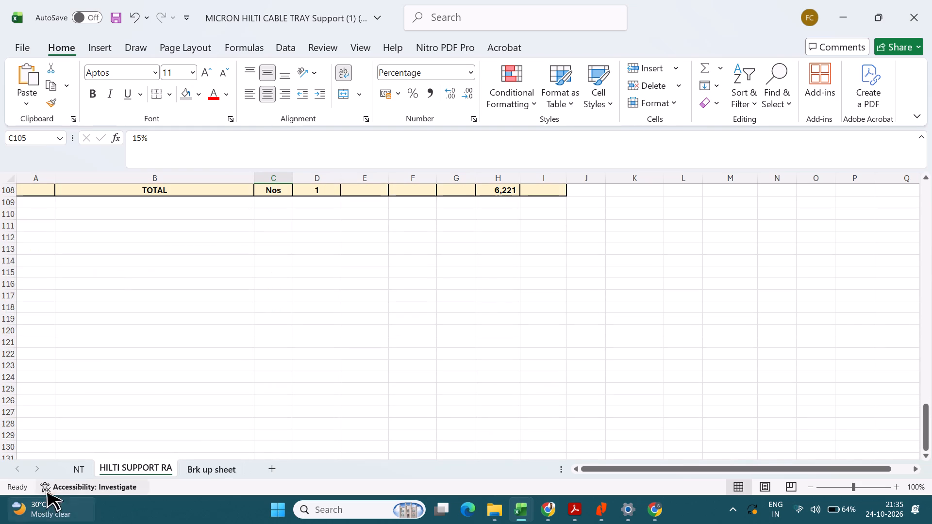
{"action": "left_click", "coordinate": [72, 470]}
{"action": "double_click", "coordinate": [646, 314]}
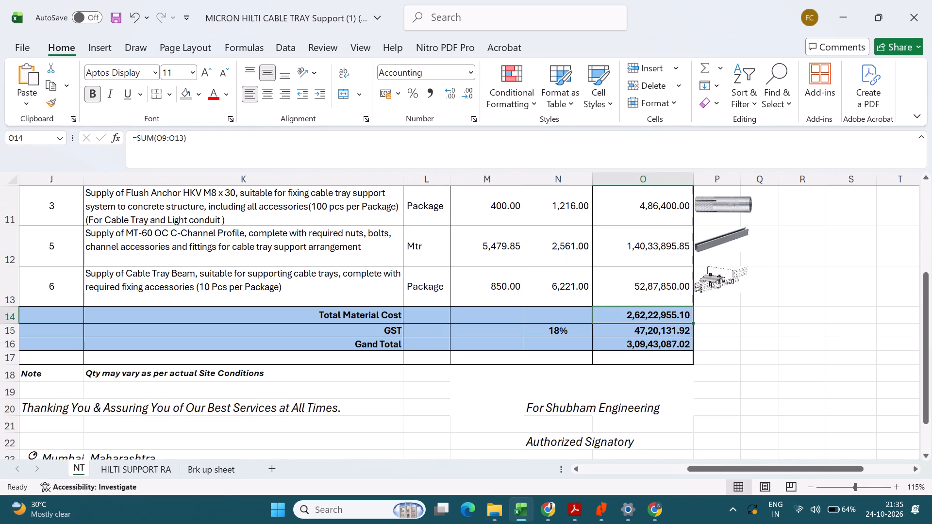
{"action": "key", "text": "Return"}
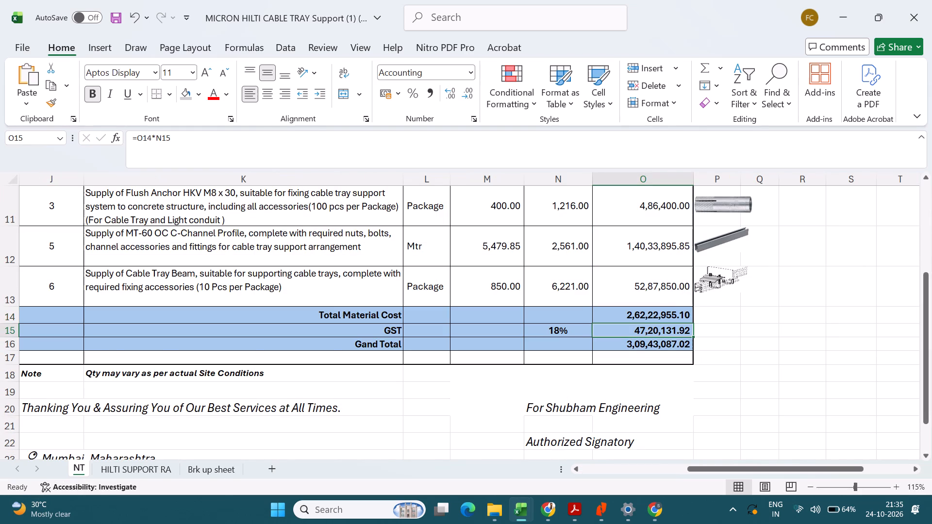
Set the quotation date on the NT sheet to 24-10-2026.
{"action": "scroll", "coordinate": [743, 299], "scroll_direction": "up", "scroll_amount": 7}
{"action": "scroll", "coordinate": [740, 298], "scroll_direction": "down", "scroll_amount": 3}
{"action": "scroll", "coordinate": [740, 299], "scroll_direction": "up", "scroll_amount": 1}
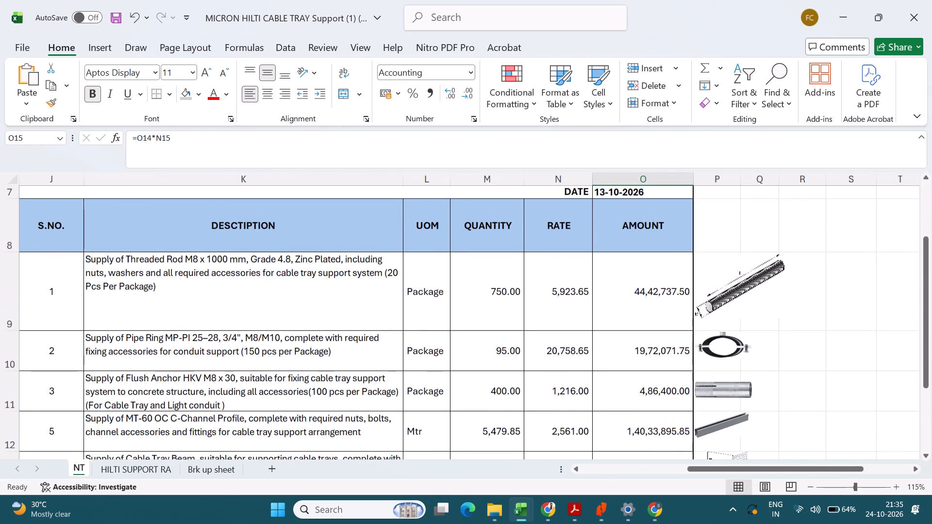
{"action": "scroll", "coordinate": [679, 264], "scroll_direction": "up", "scroll_amount": 1}
{"action": "left_click", "coordinate": [596, 228]}
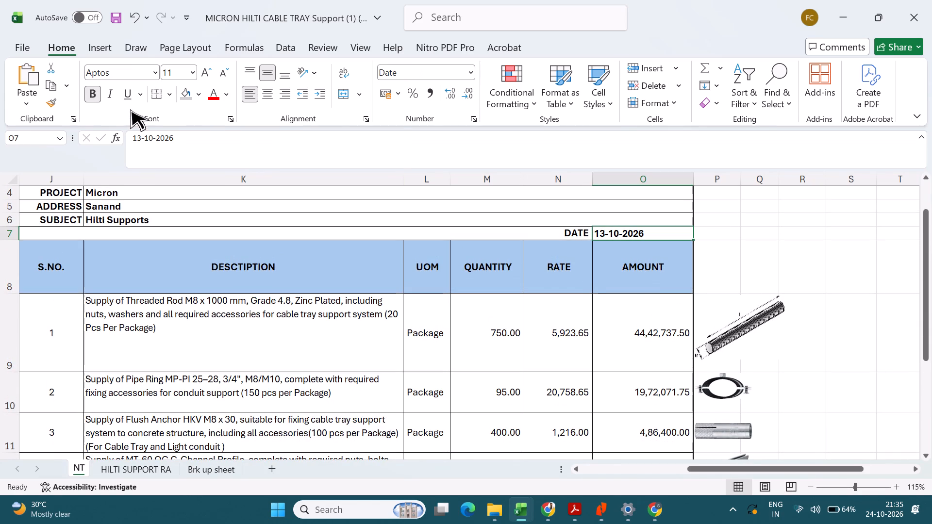
{"action": "left_click", "coordinate": [142, 141]}
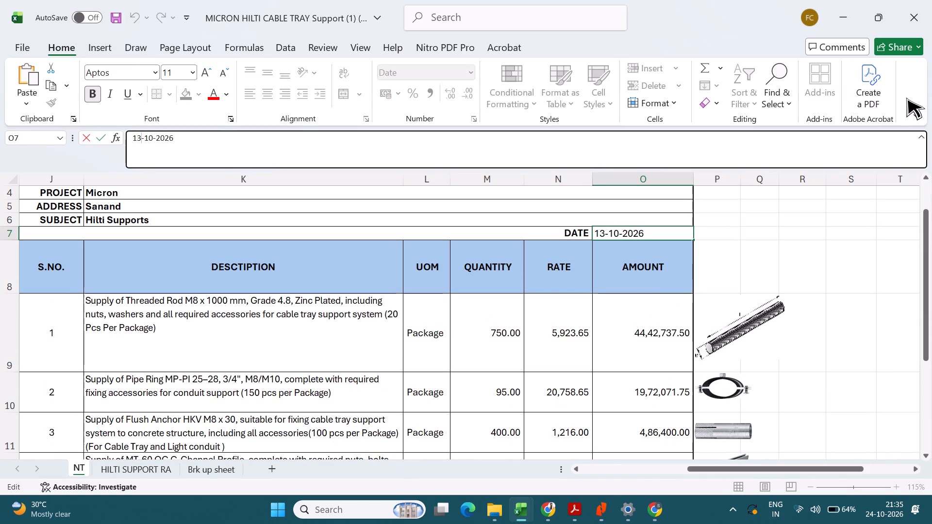
{"action": "key", "text": "2"}
{"action": "key", "text": "BackSpace"}
{"action": "key", "text": "BackSpace"}
{"action": "key", "text": "BackSpace"}
{"action": "type", "text": "24"}
{"action": "key", "text": "Return"}
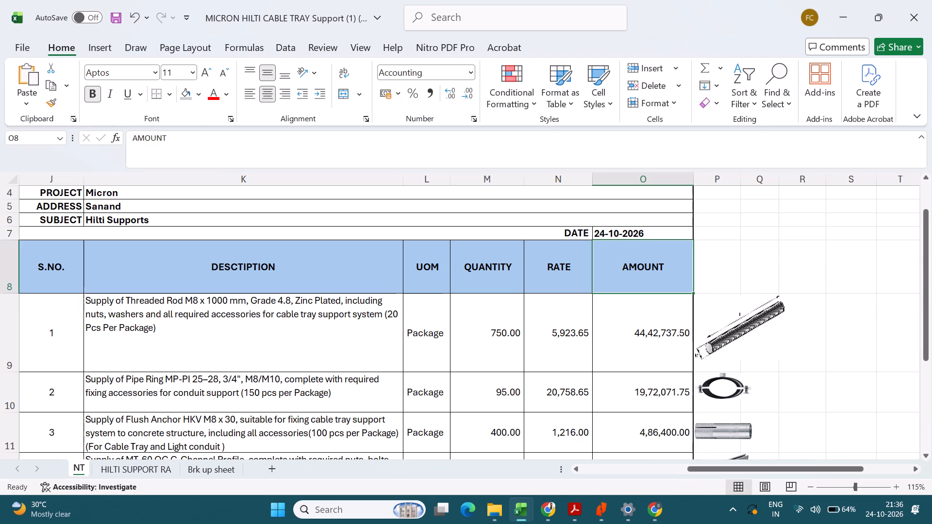
Review the NT sheet's header details, item amounts and the range summed in the Total Material Cost formula.
{"action": "scroll", "coordinate": [617, 293], "scroll_direction": "up", "scroll_amount": 4}
{"action": "left_click", "coordinate": [415, 352]}
{"action": "scroll", "coordinate": [495, 348], "scroll_direction": "down", "scroll_amount": 2}
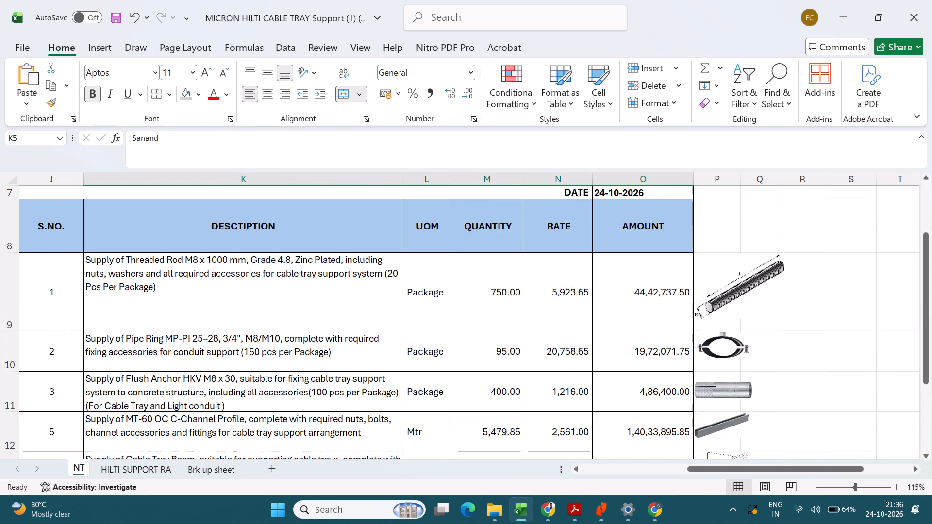
{"action": "scroll", "coordinate": [499, 347], "scroll_direction": "down", "scroll_amount": 1}
{"action": "double_click", "coordinate": [623, 359]}
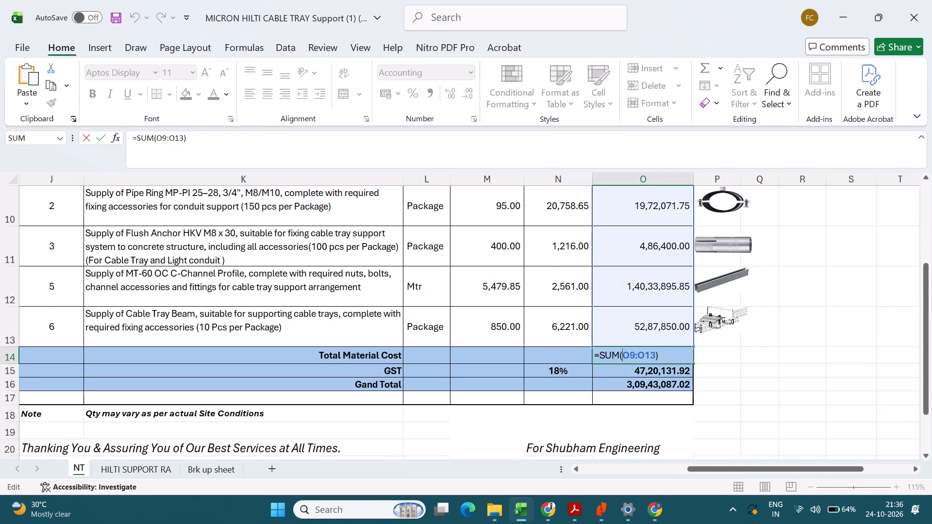
{"action": "scroll", "coordinate": [627, 357], "scroll_direction": "up", "scroll_amount": 3}
{"action": "scroll", "coordinate": [627, 357], "scroll_direction": "down", "scroll_amount": 1}
{"action": "key", "text": "Return"}
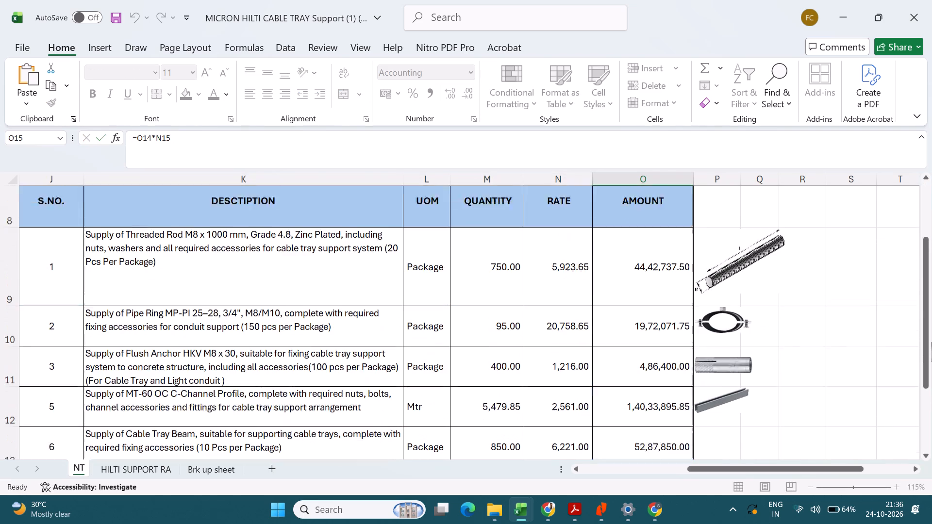
{"action": "scroll", "coordinate": [851, 391], "scroll_direction": "down", "scroll_amount": 1}
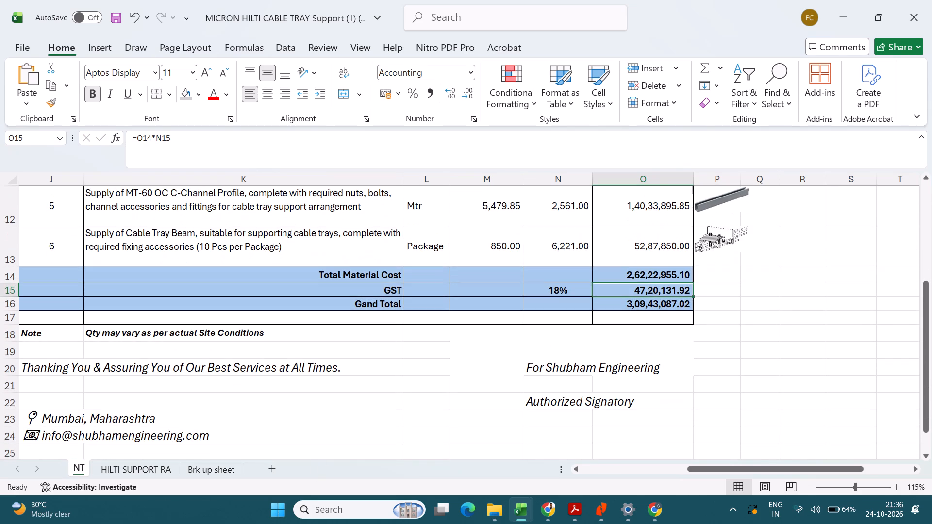
Save the workbook.
{"action": "key", "text": "ctrl+s"}
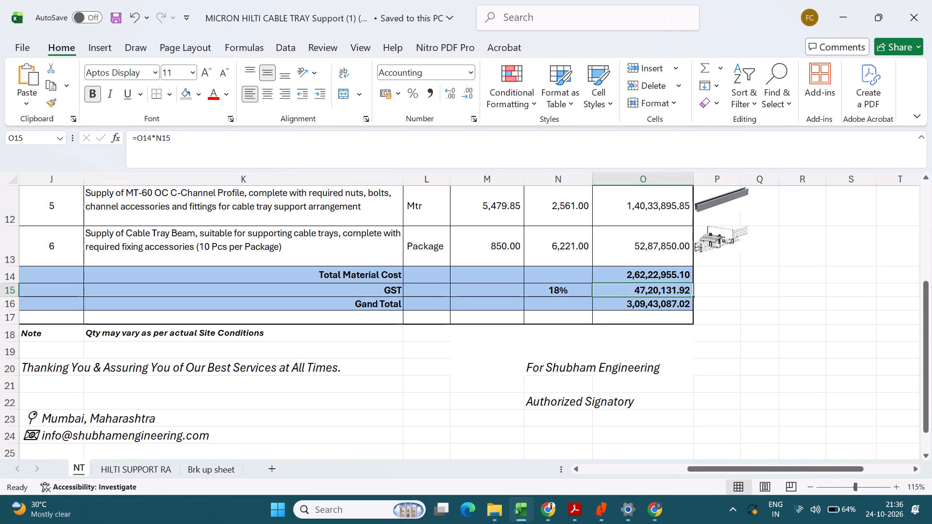
Switch to File Explorer and copy the MICRON HILTI CABLE TRAY Support (1) (3) (1) workbook from the Downloads folder.
{"action": "key", "text": "alt+Tab"}
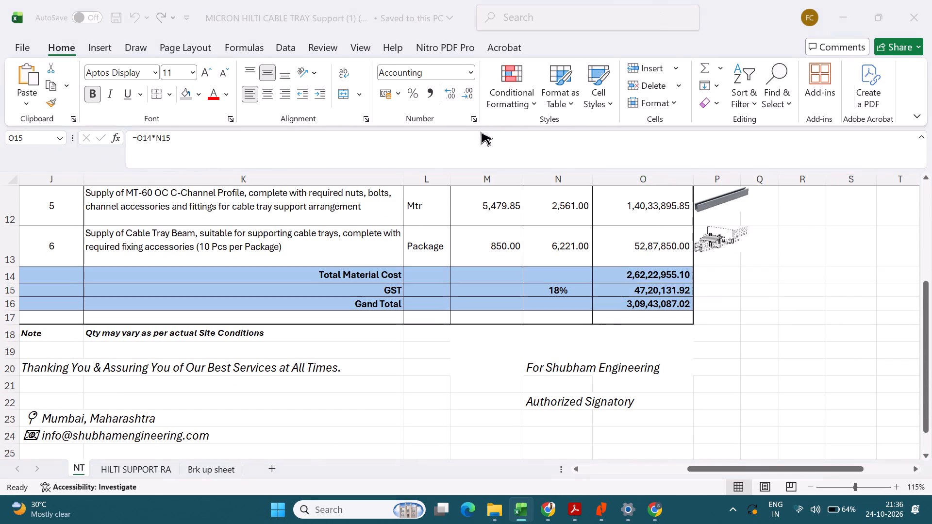
{"action": "left_click", "coordinate": [753, 105], "text": "alt"}
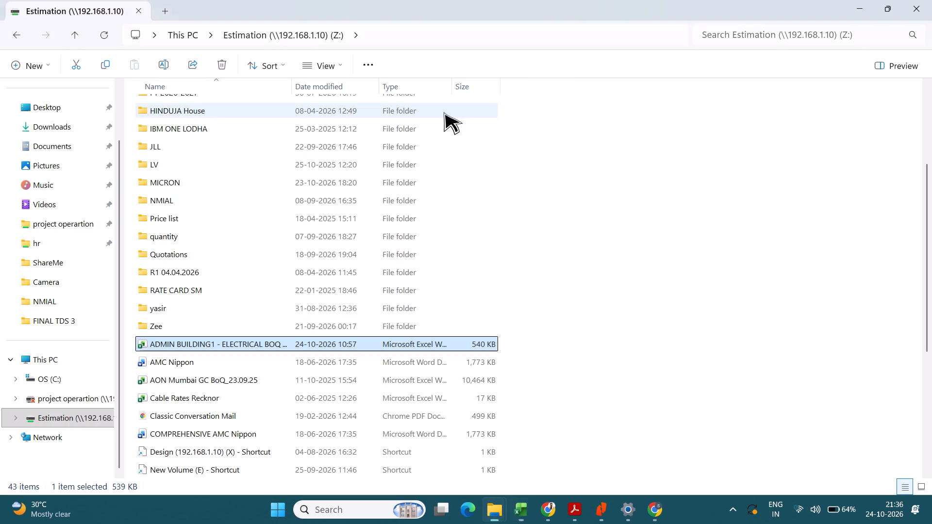
{"action": "scroll", "coordinate": [137, 272], "scroll_direction": "up", "scroll_amount": 8}
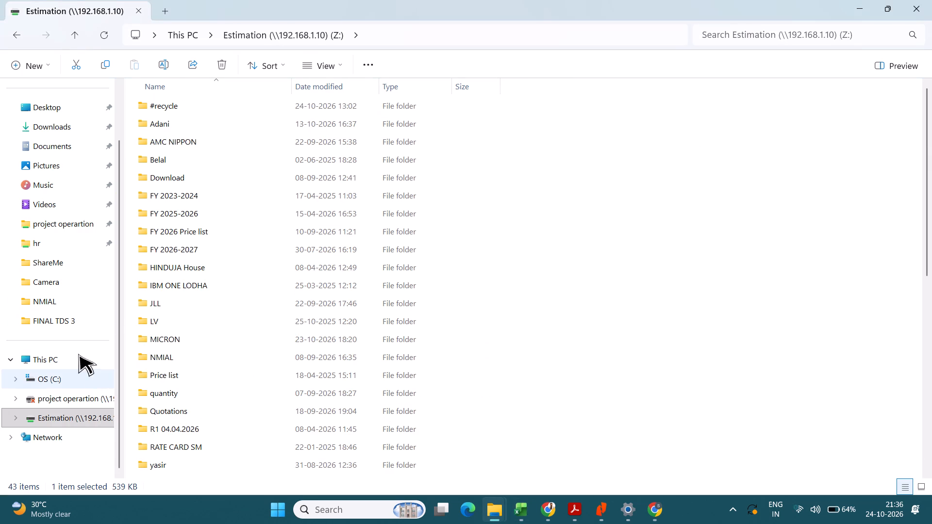
{"action": "left_click", "coordinate": [70, 130]}
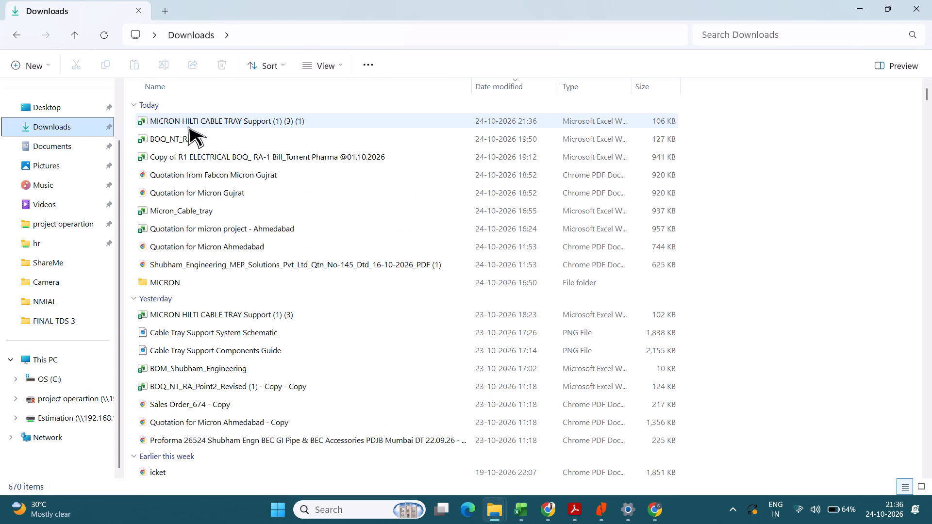
{"action": "key", "text": "ctrl+c"}
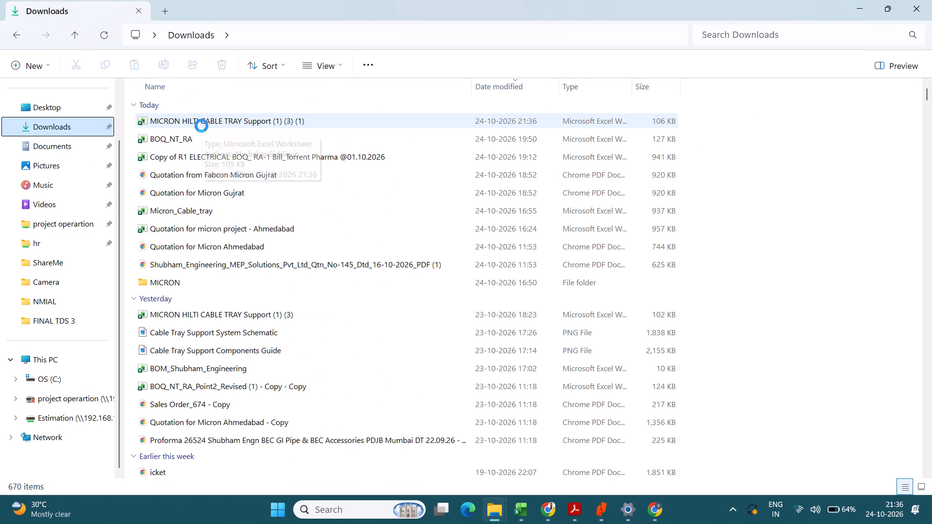
Switch from File Explorer to the Chrome window that has the PFEPLQuotation 26-27 PDF open.
{"action": "key", "text": "alt+Tab"}
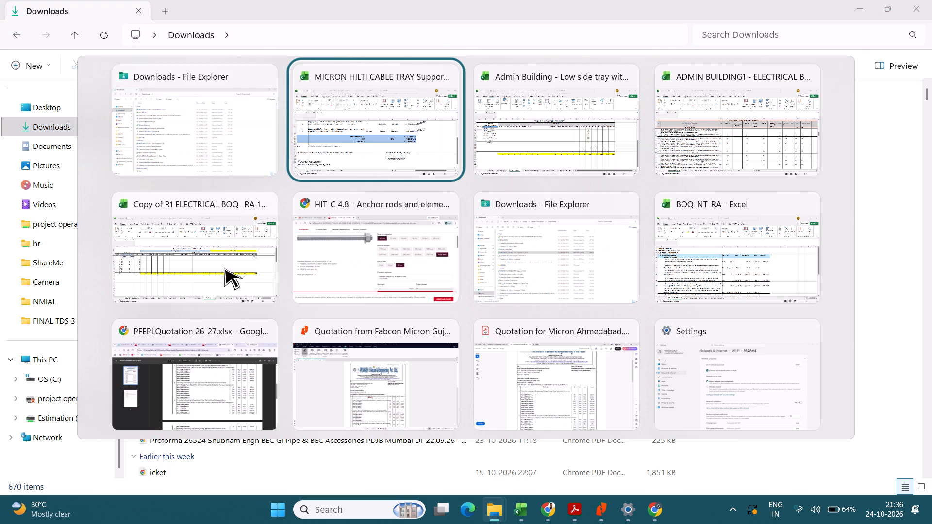
{"action": "left_click", "coordinate": [211, 390], "text": "alt"}
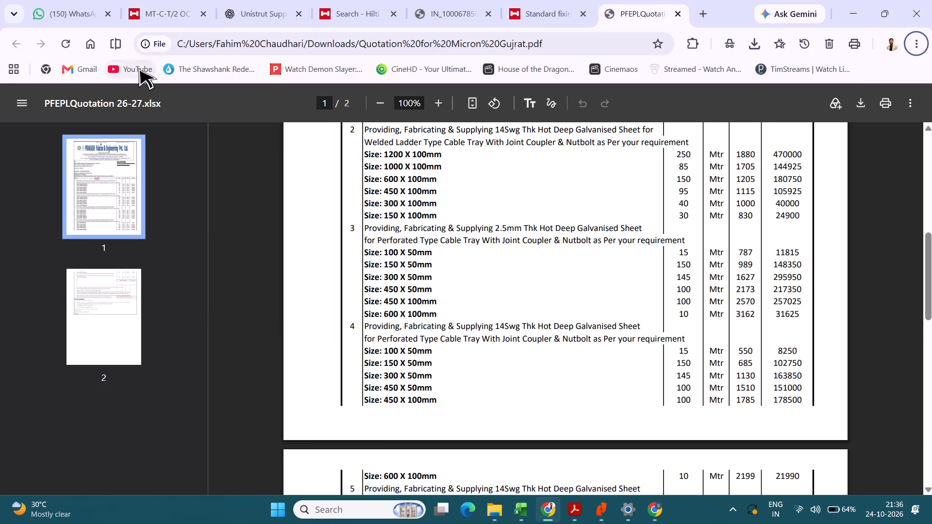
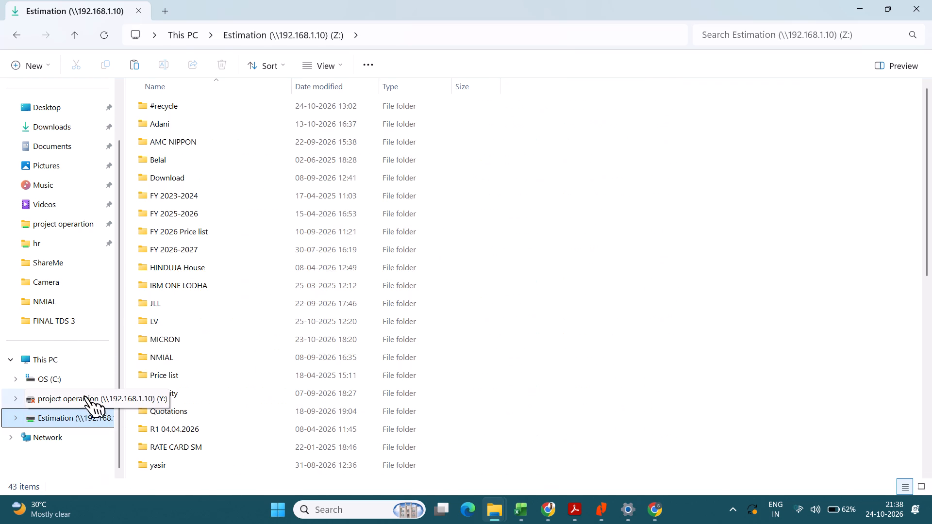
Open the Hilti quotation PDF starting with IN_ from the Hilti folder in Downloads > MICRON and examine its item rates and totals.
{"action": "left_click", "coordinate": [77, 131]}
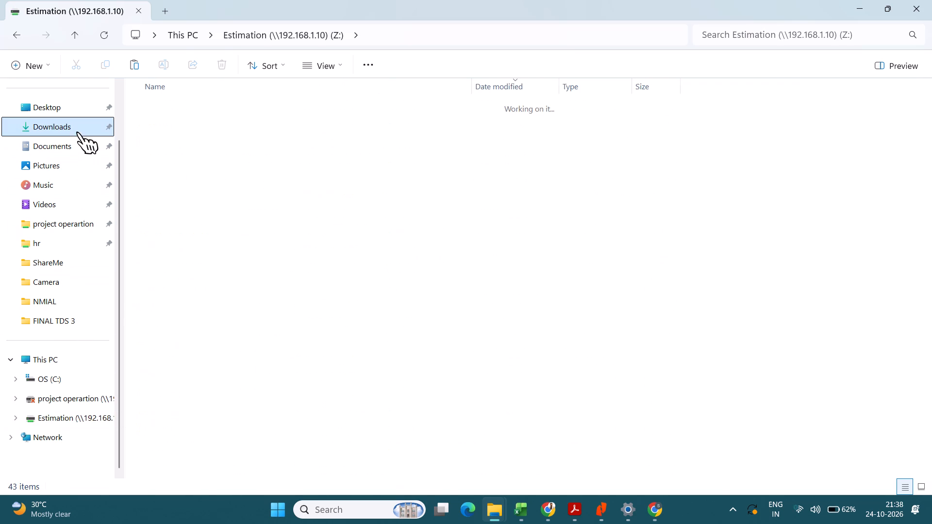
{"action": "double_click", "coordinate": [222, 281]}
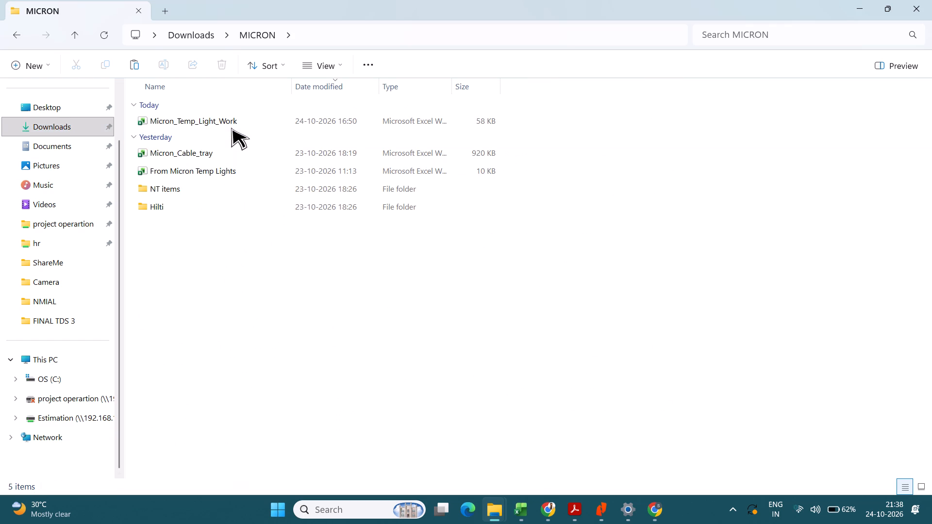
{"action": "double_click", "coordinate": [227, 210]}
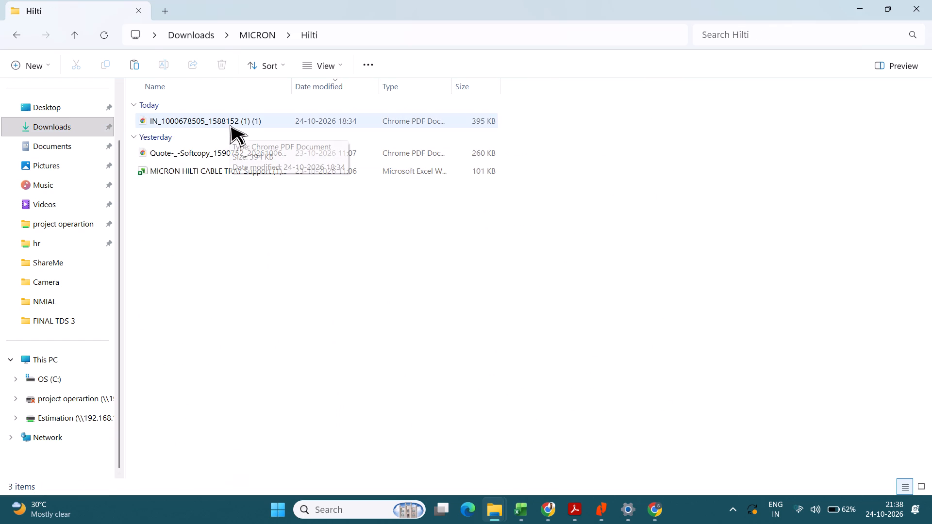
{"action": "double_click", "coordinate": [230, 125]}
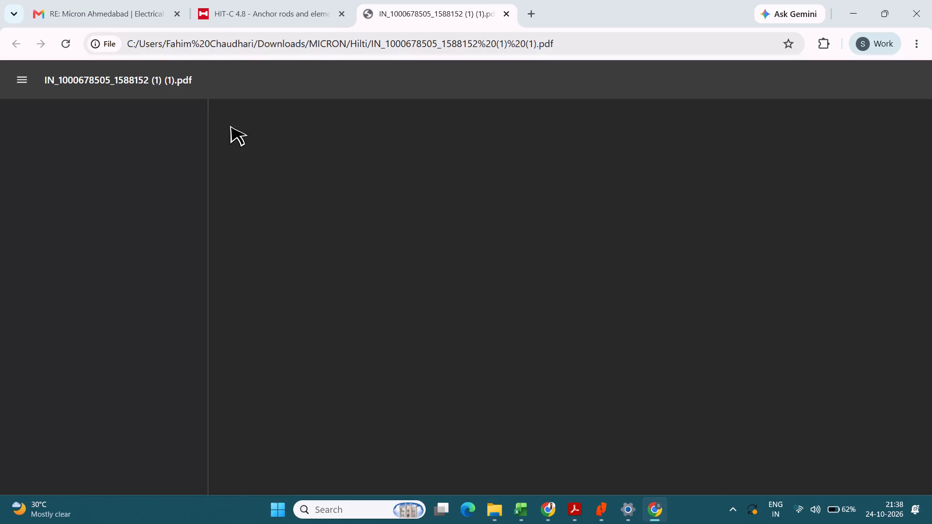
{"action": "scroll", "coordinate": [282, 212], "scroll_direction": "down", "scroll_amount": 3}
{"action": "scroll", "coordinate": [282, 213], "scroll_direction": "up", "scroll_amount": 3}
{"action": "scroll", "coordinate": [282, 213], "scroll_direction": "down", "scroll_amount": 3}
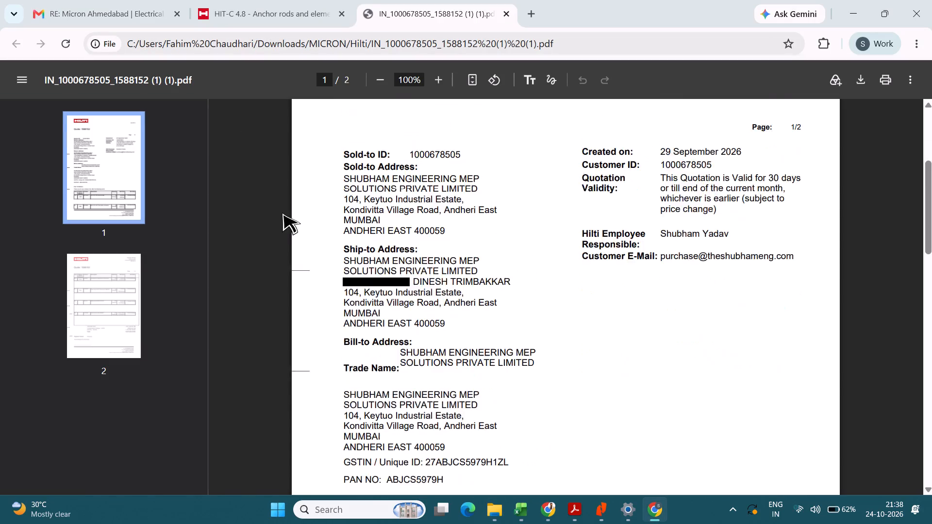
{"action": "scroll", "coordinate": [282, 213], "scroll_direction": "down", "scroll_amount": 12}
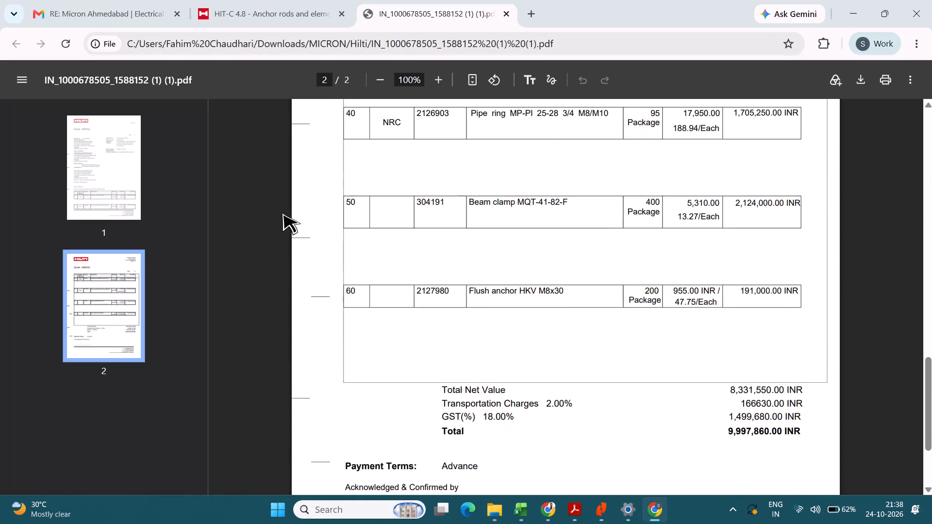
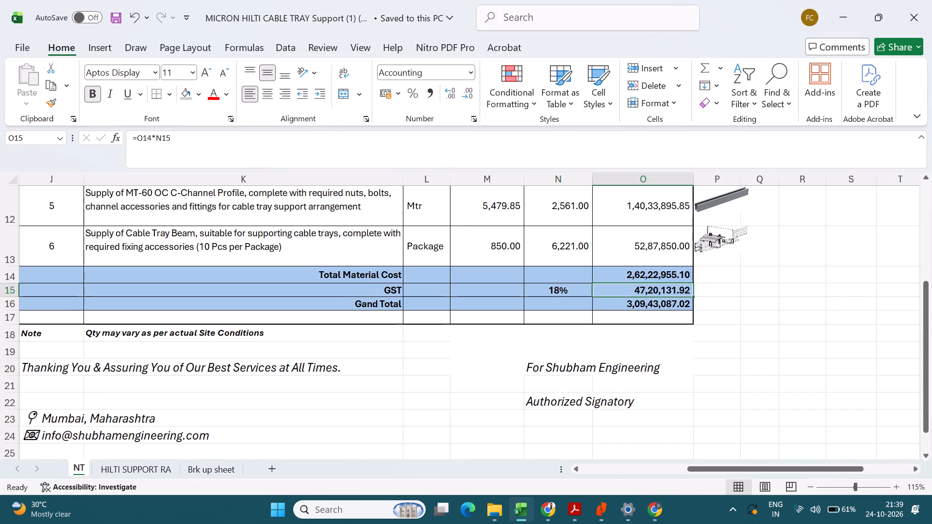
Print the NT quotation sheet with the Microsoft Print to PDF printer, fitted on one portrait Letter page.
{"action": "scroll", "coordinate": [251, 355], "scroll_direction": "up", "scroll_amount": 6}
{"action": "scroll", "coordinate": [252, 355], "scroll_direction": "down", "scroll_amount": 2, "text": "ctrl"}
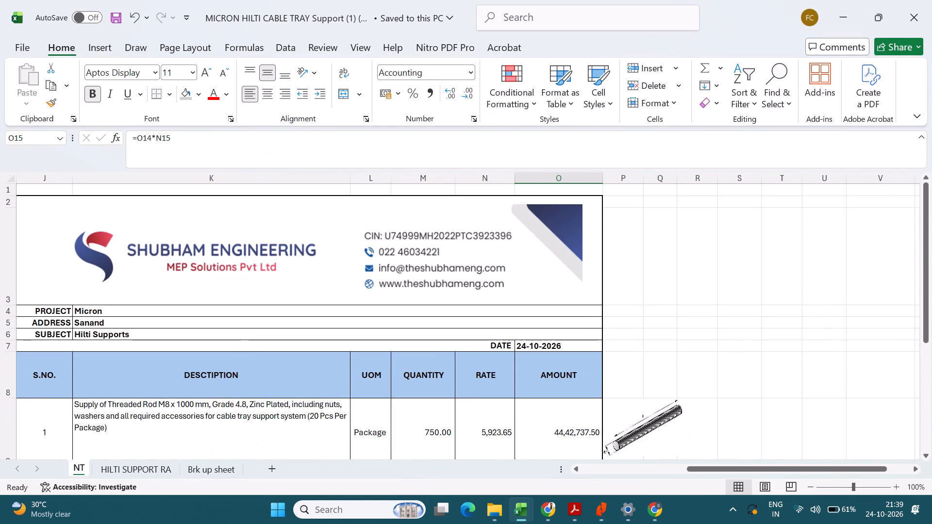
{"action": "key", "text": "ctrl+p"}
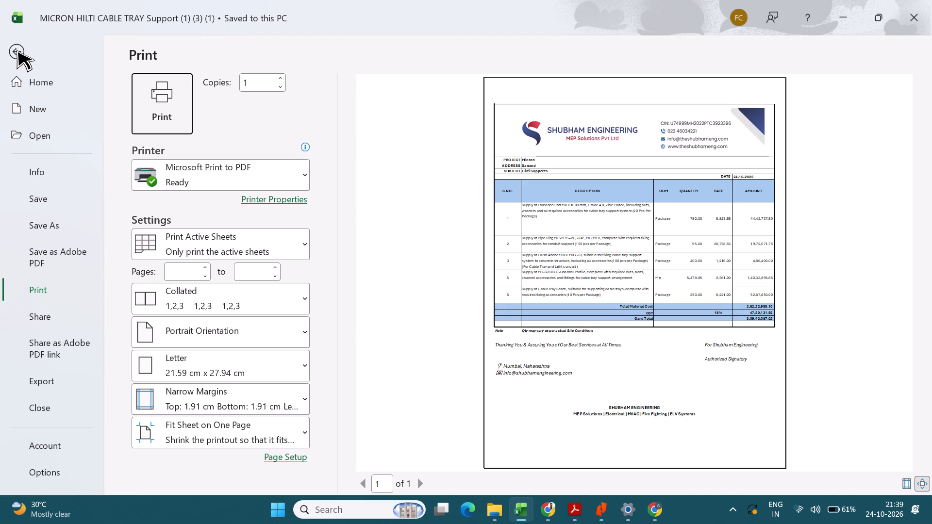
{"action": "scroll", "coordinate": [202, 377], "scroll_direction": "down", "scroll_amount": 1}
{"action": "left_click", "coordinate": [182, 173]}
{"action": "left_click", "coordinate": [182, 173]}
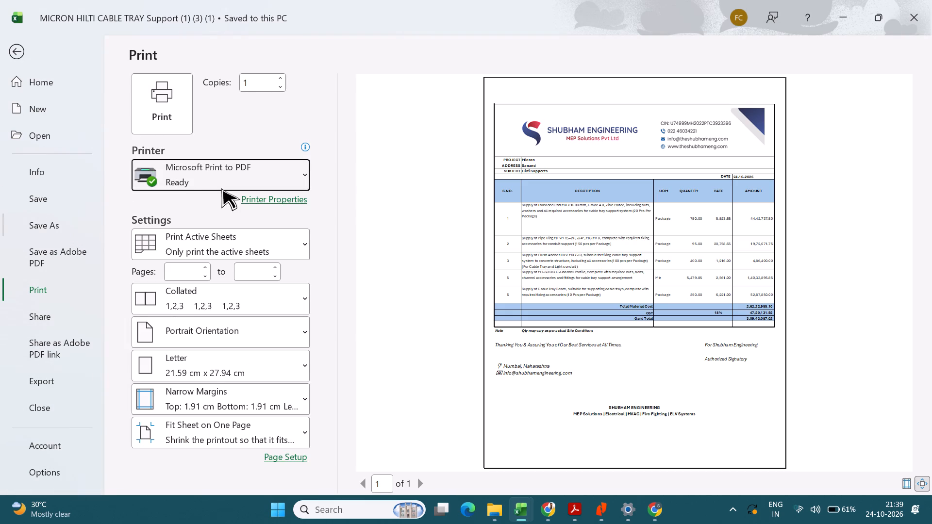
{"action": "left_click", "coordinate": [163, 121]}
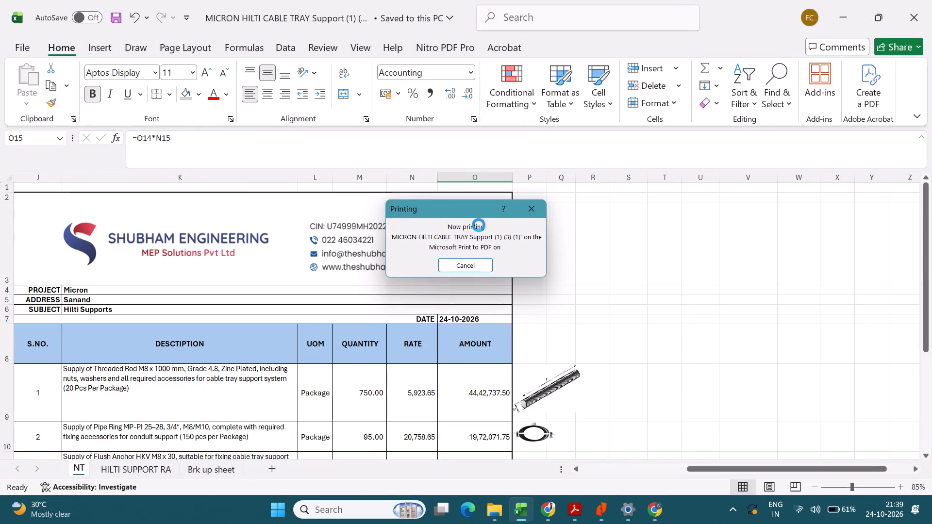
Save the PDF output in the Downloads folder under the name Shubham Micron Hilti Support Quote.
{"action": "scroll", "coordinate": [440, 264], "scroll_direction": "up", "scroll_amount": 1}
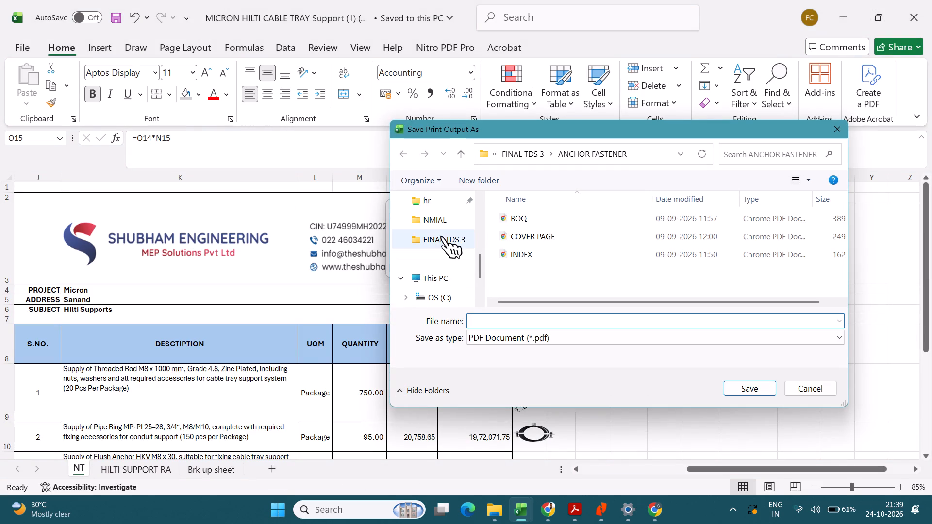
{"action": "scroll", "coordinate": [450, 278], "scroll_direction": "down", "scroll_amount": 1}
{"action": "scroll", "coordinate": [440, 253], "scroll_direction": "up", "scroll_amount": 1}
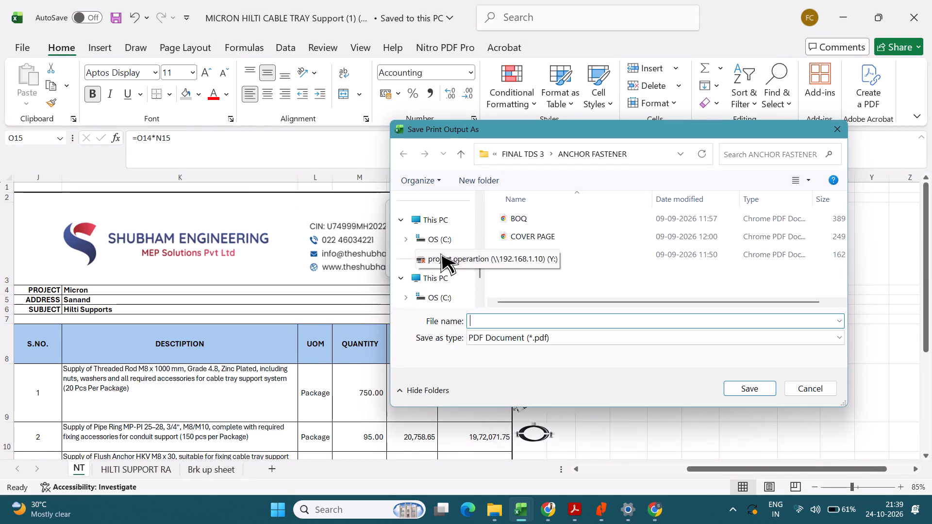
{"action": "scroll", "coordinate": [440, 253], "scroll_direction": "up", "scroll_amount": 3}
{"action": "left_click", "coordinate": [440, 256]}
{"action": "left_click", "coordinate": [499, 325]}
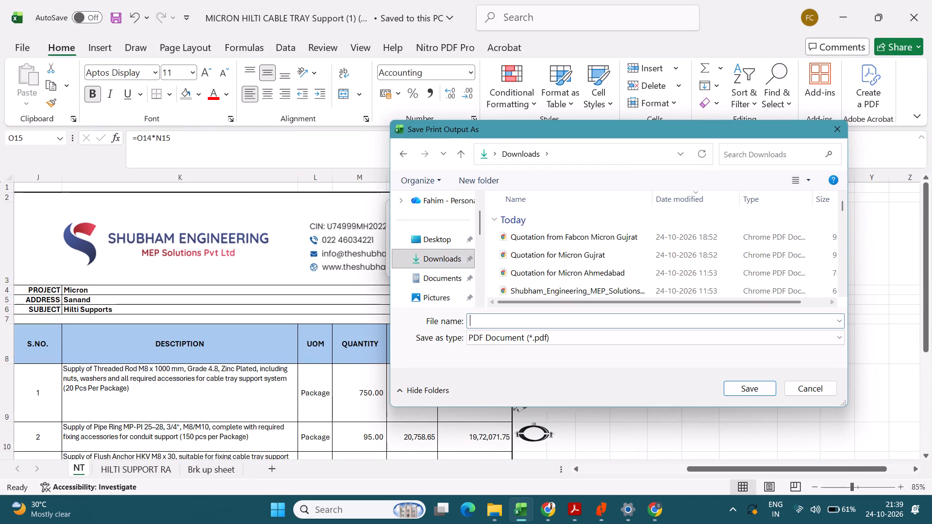
{"action": "type", "text": "Shubham"}
{"action": "key", "text": "space"}
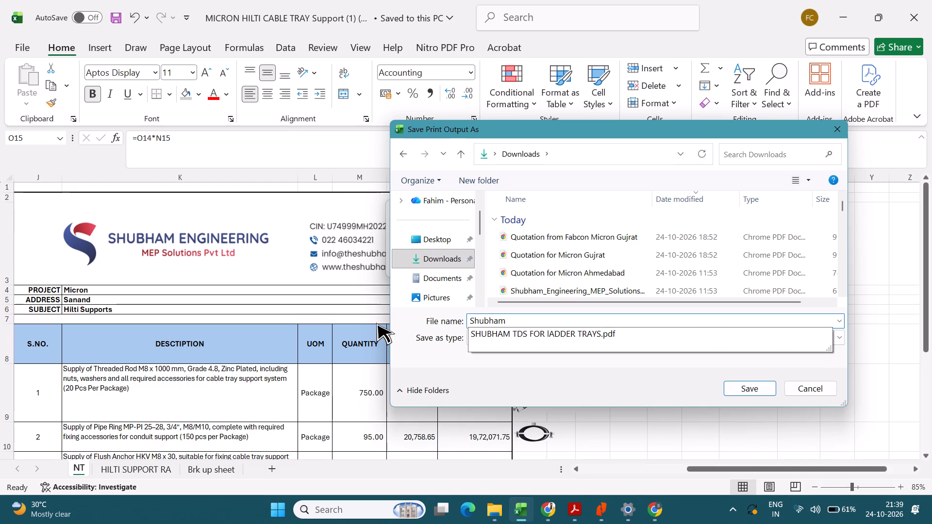
{"action": "key", "text": "BackSpace"}
{"action": "key", "text": "BackSpace"}
{"action": "key", "text": "BackSpace"}
{"action": "key", "text": "BackSpace"}
{"action": "key", "text": "BackSpace"}
{"action": "key", "text": "BackSpace"}
{"action": "key", "text": "BackSpace"}
{"action": "key", "text": "BackSpace"}
{"action": "key", "text": "BackSpace"}
{"action": "key", "text": "BackSpace"}
{"action": "key", "text": "BackSpace"}
{"action": "key", "text": "BackSpace"}
{"action": "key", "text": "BackSpace"}
{"action": "key", "text": "BackSpace"}
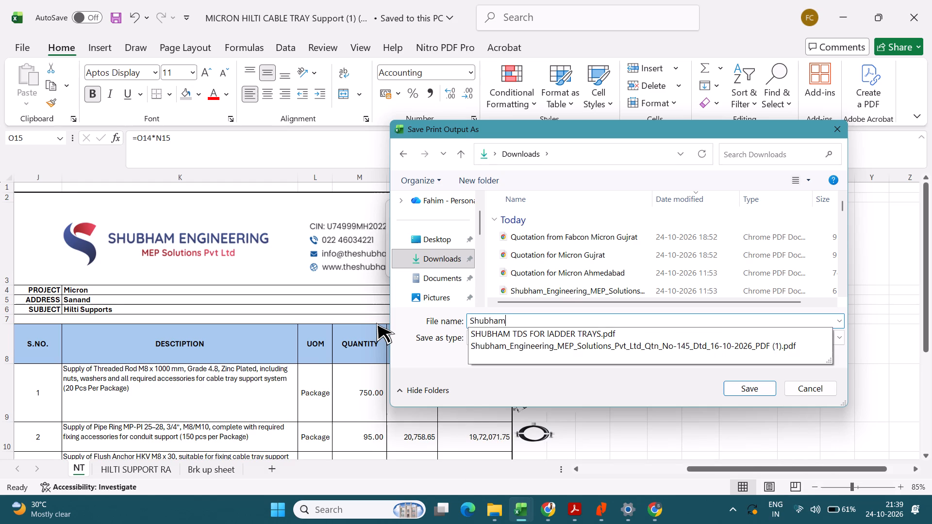
{"action": "type", "text": "Shubham Micron"}
{"action": "key", "text": "space"}
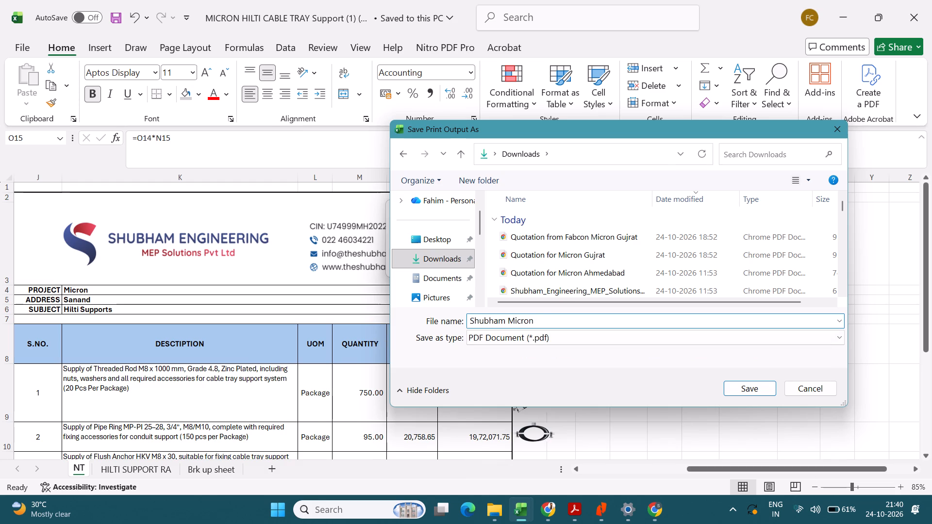
{"action": "type", "text": "Hilti Support"}
{"action": "key", "text": "space"}
{"action": "type", "text": "Qy"}
{"action": "key", "text": "BackSpace"}
{"action": "type", "text": "uote"}
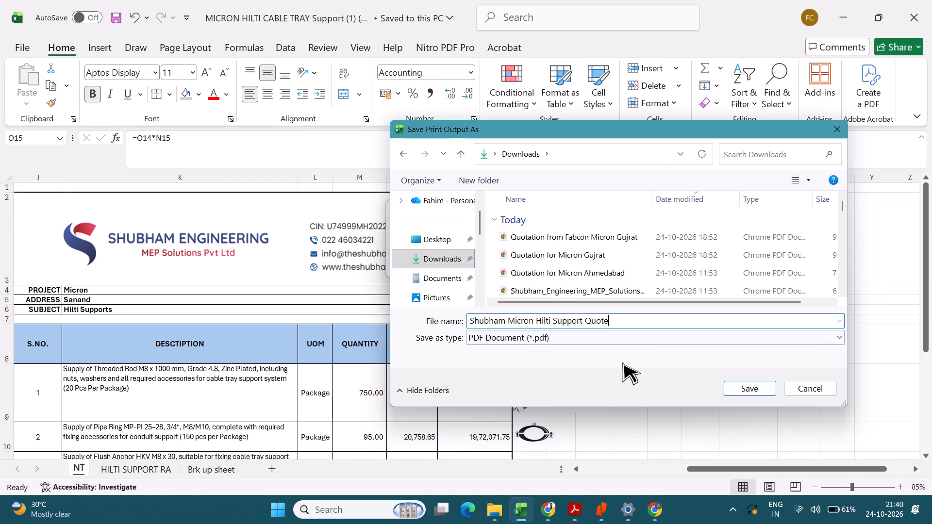
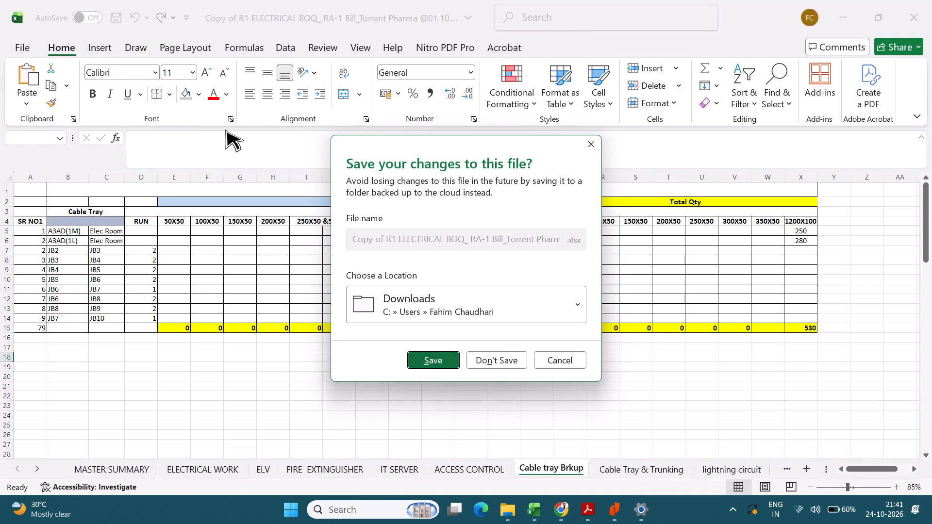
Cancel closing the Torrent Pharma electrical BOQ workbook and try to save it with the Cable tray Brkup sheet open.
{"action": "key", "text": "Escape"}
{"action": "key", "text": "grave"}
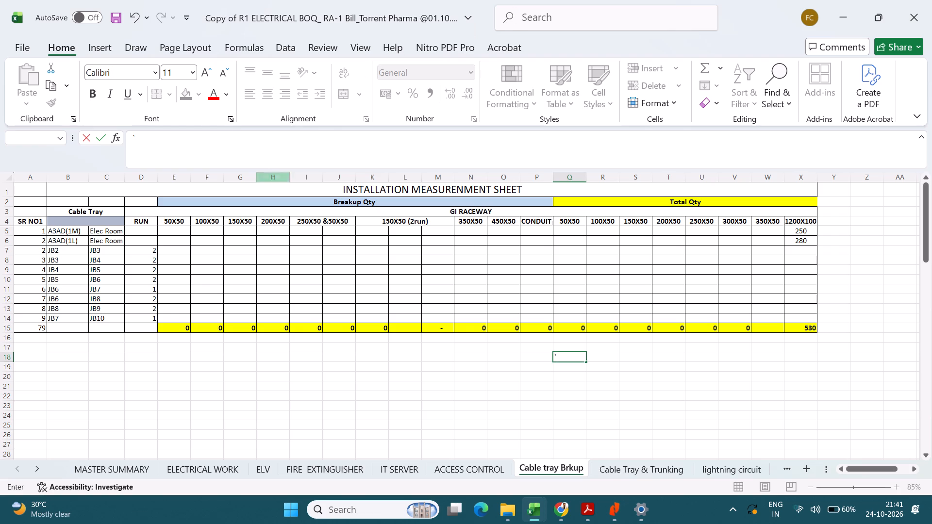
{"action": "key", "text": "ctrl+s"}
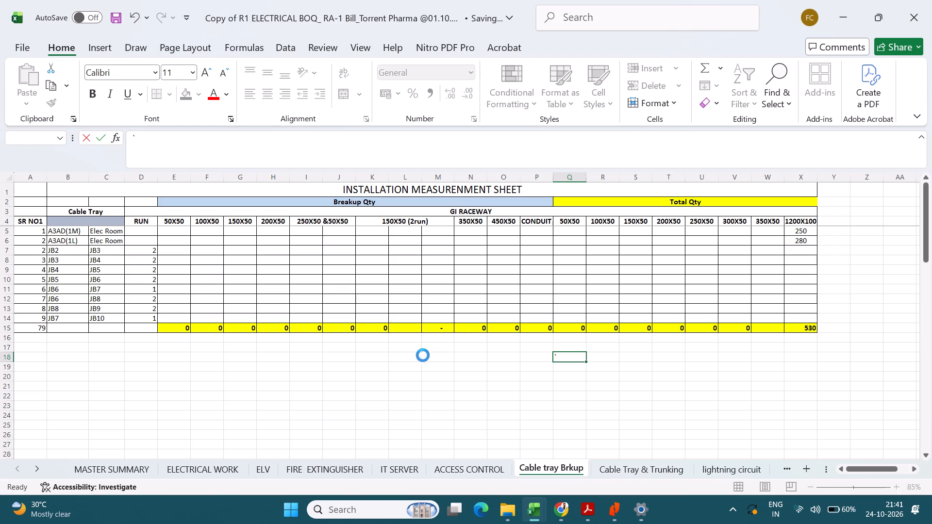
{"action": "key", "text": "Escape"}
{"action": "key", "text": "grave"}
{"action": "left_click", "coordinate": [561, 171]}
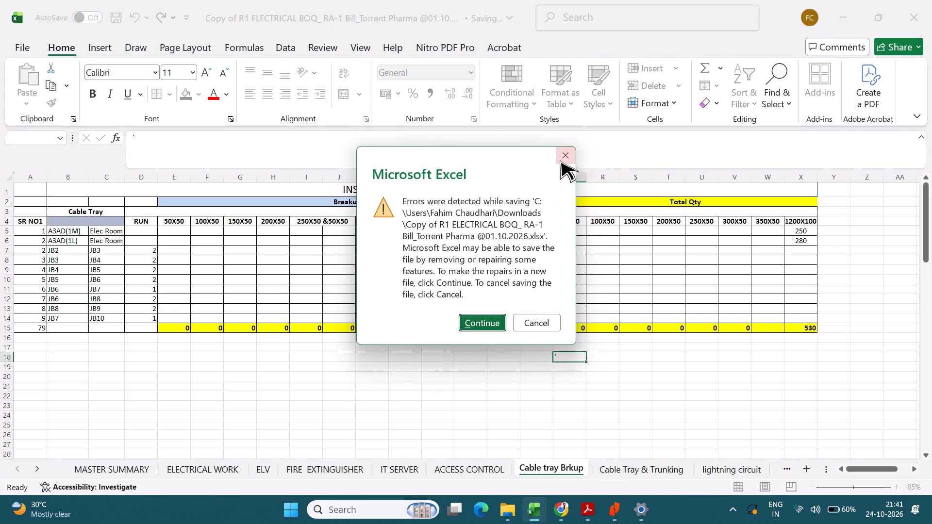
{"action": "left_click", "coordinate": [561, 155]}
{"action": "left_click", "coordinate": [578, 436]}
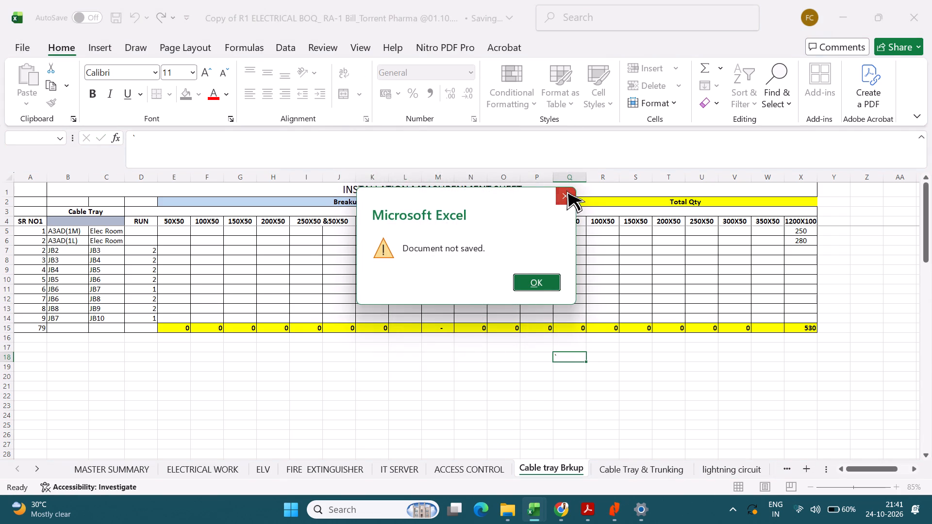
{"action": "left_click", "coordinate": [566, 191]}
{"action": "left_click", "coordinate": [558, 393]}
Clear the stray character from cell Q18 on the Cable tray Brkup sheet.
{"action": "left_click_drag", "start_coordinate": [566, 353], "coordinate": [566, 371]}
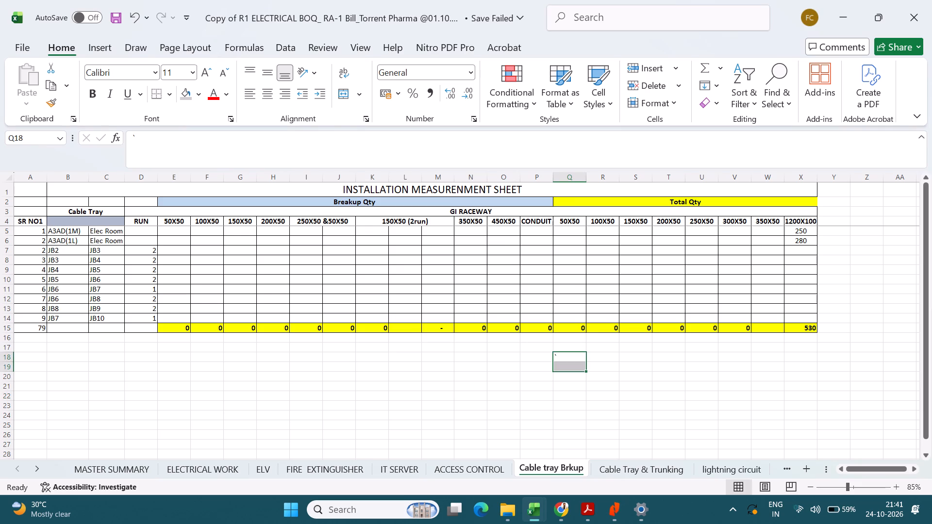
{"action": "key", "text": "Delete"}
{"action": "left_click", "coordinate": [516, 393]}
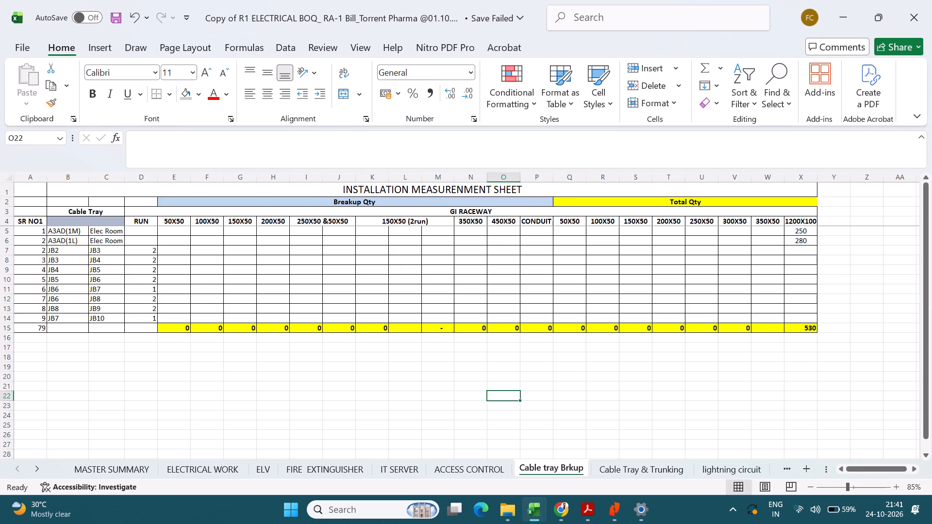
Save and close the Torrent Pharma electrical BOQ copy and the BOQ_NT_RA workbook.
{"action": "key", "text": "ctrl+s"}
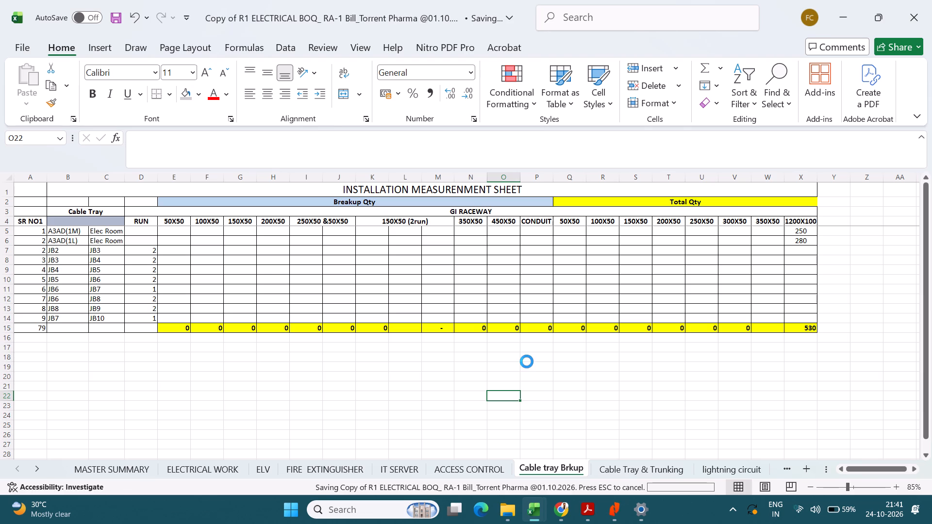
{"action": "left_click", "coordinate": [931, 0]}
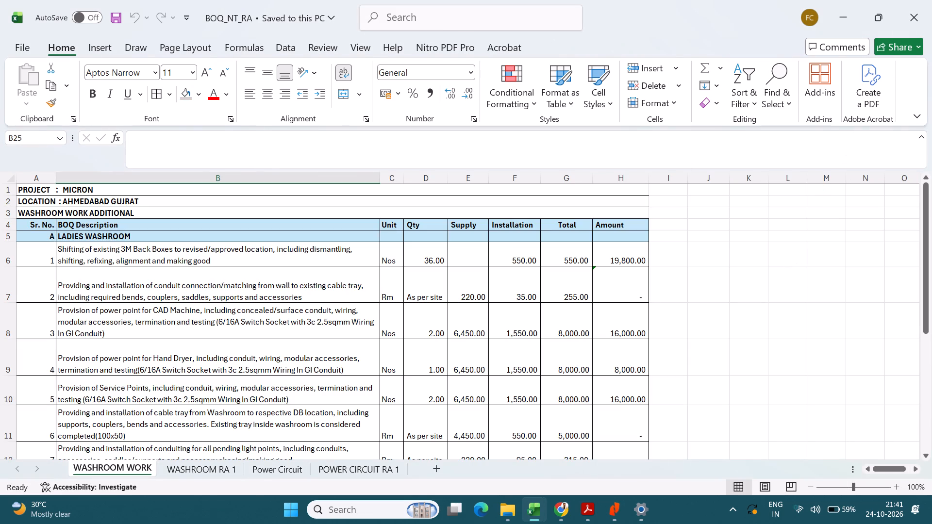
{"action": "key", "text": "ctrl+s"}
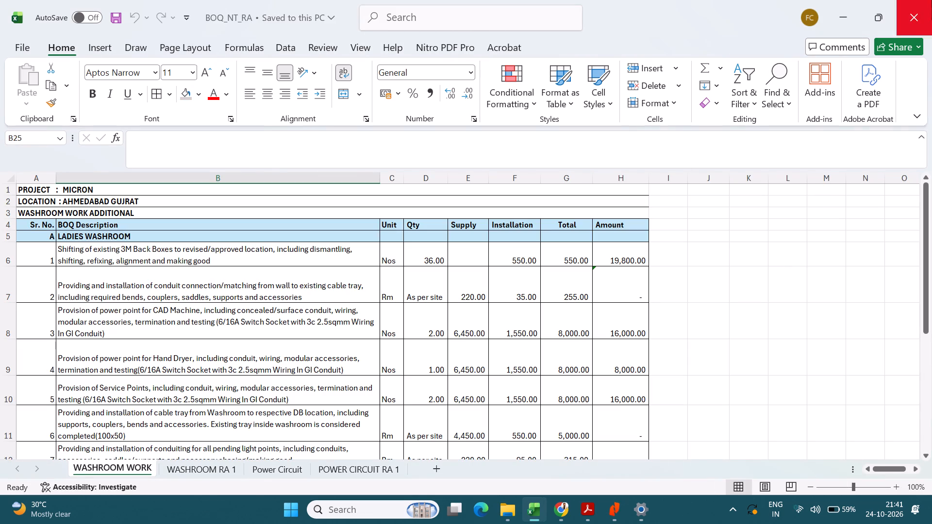
{"action": "left_click", "coordinate": [931, 0]}
Close the remaining Chrome, Downloads folder, Nitro PDF Pro, Adobe Acrobat (all tabs) and Settings windows.
{"action": "left_click", "coordinate": [927, 0]}
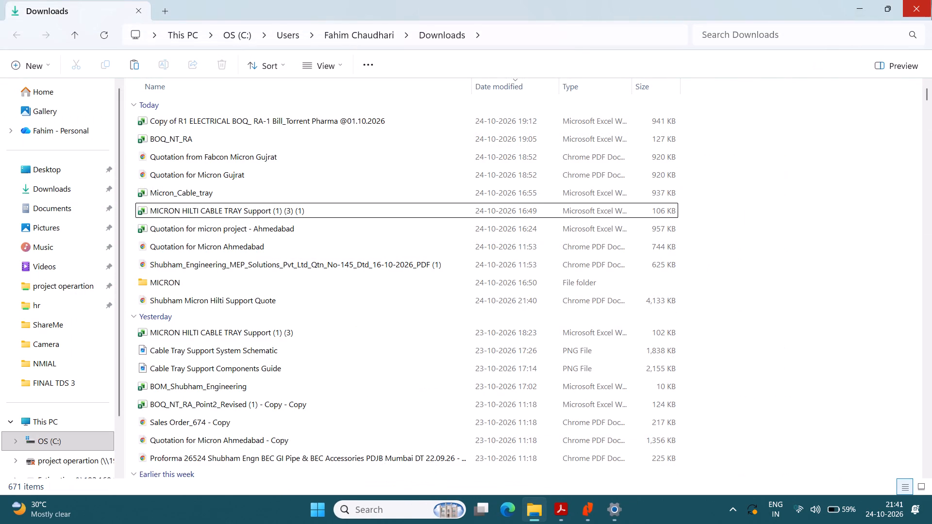
{"action": "left_click", "coordinate": [931, 0]}
{"action": "left_click", "coordinate": [922, 9]}
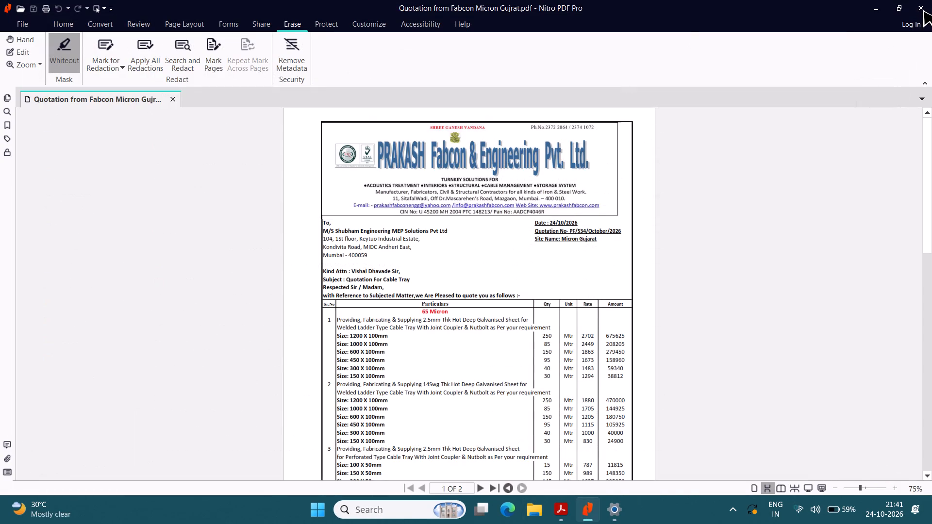
{"action": "left_click", "coordinate": [931, 0]}
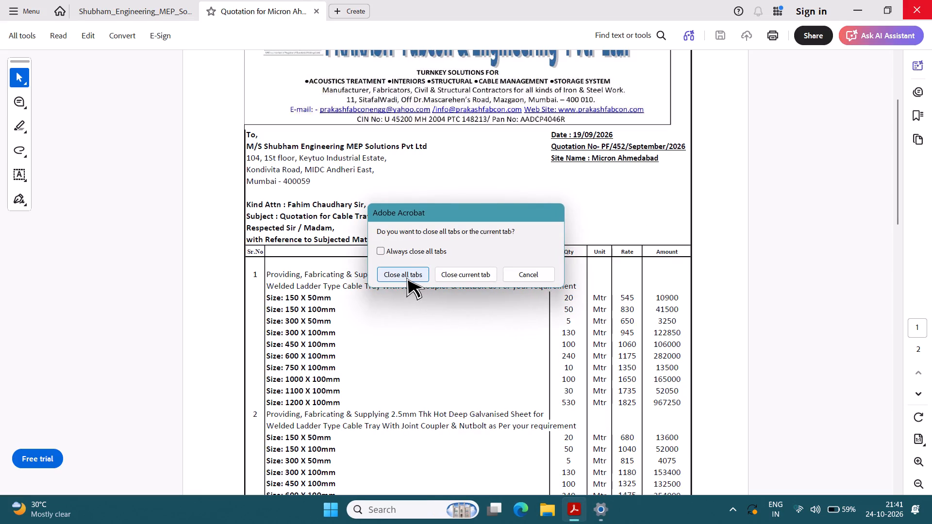
{"action": "left_click", "coordinate": [377, 364]}
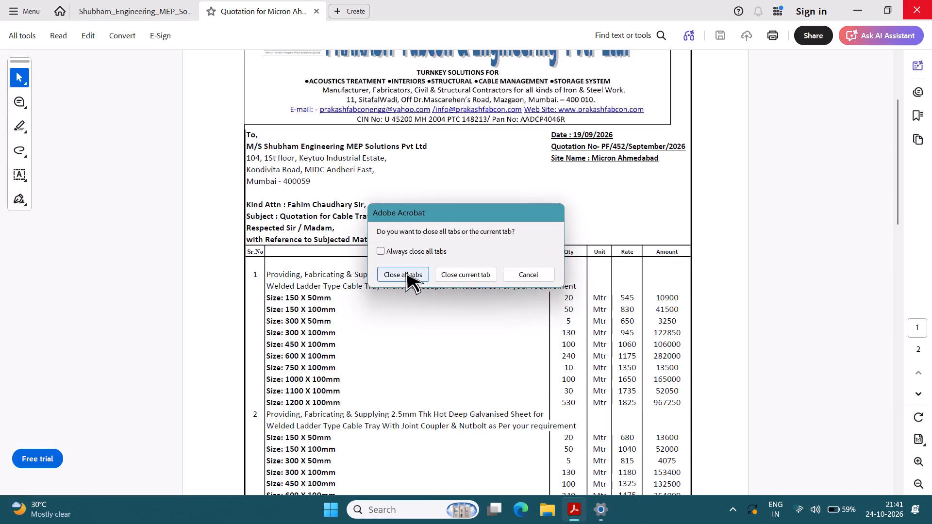
{"action": "left_click", "coordinate": [405, 272]}
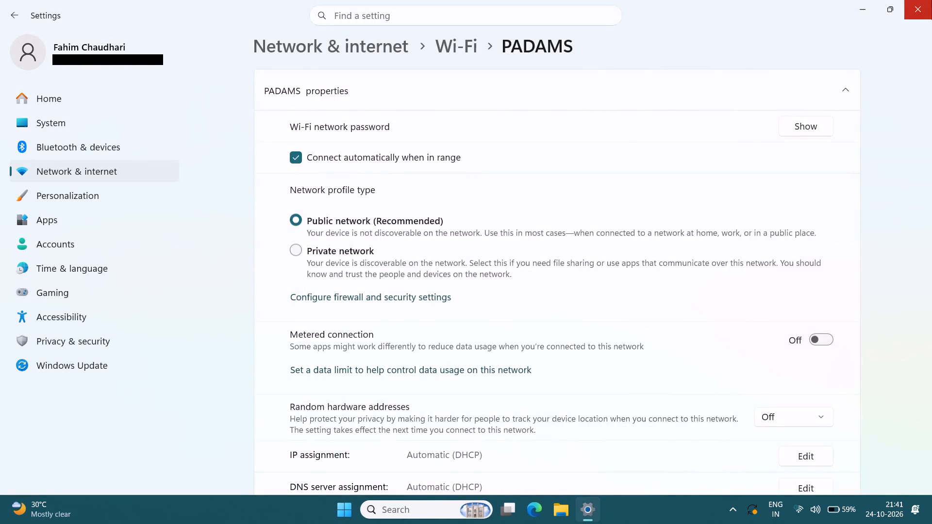
{"action": "left_click", "coordinate": [931, 0]}
Bring up the Windows power options from the desktop and choose Shut down.
{"action": "key", "text": "alt+F4"}
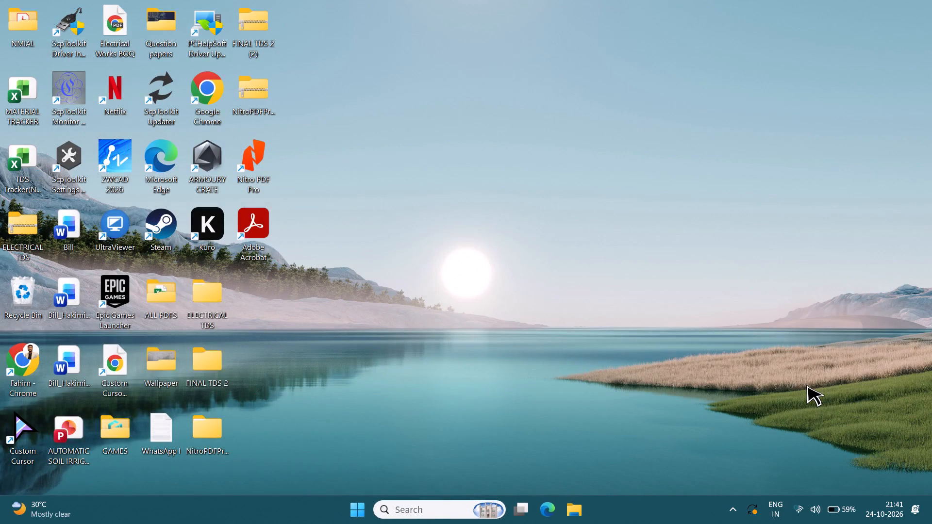
{"action": "key", "text": "alt+F4"}
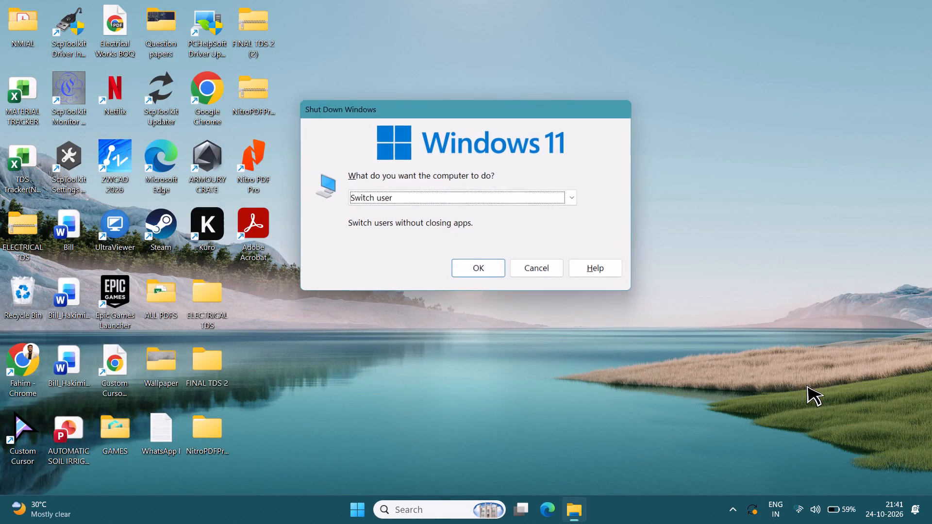
{"action": "key", "text": "Down"}
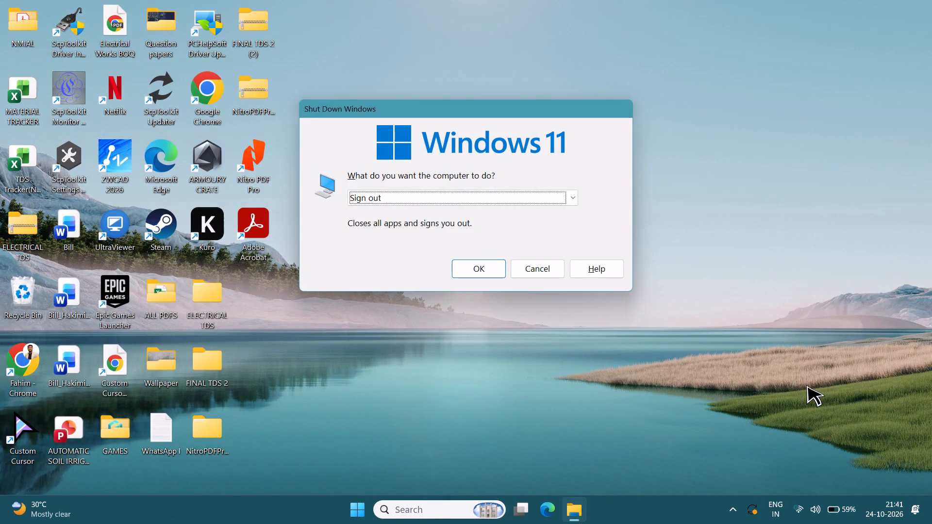
{"action": "key", "text": "Down"}
{"action": "key", "text": "Down"}
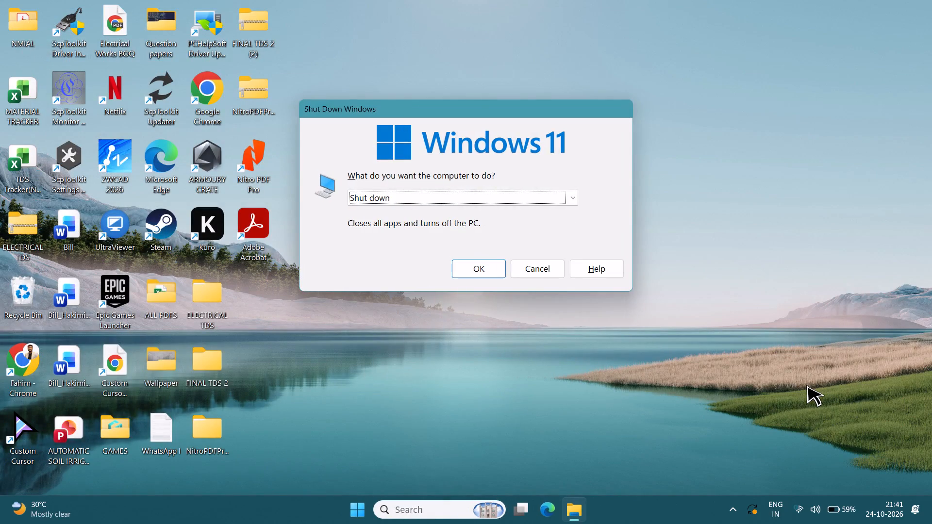